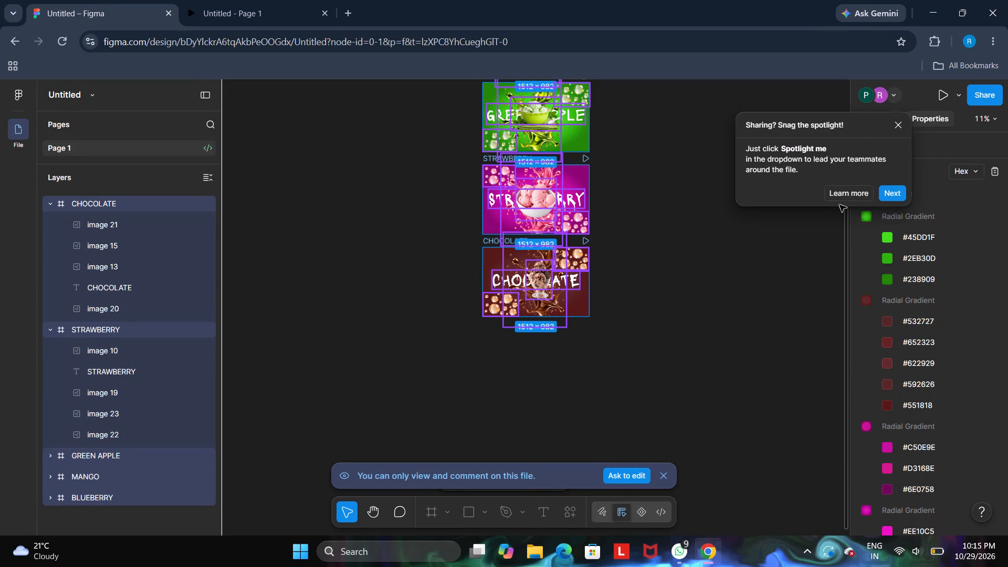
# Dismiss the sharing spotlight tip and clear the selection of the five flavour frames on the canvas.
pyautogui.click(895, 127)
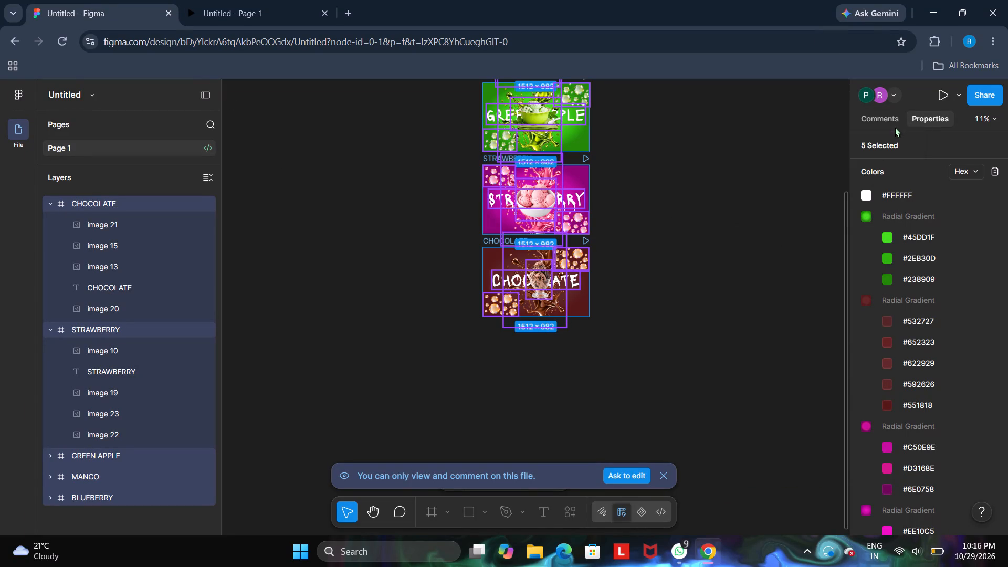
pyautogui.scroll(1, 650, 277)
pyautogui.click(650, 277)
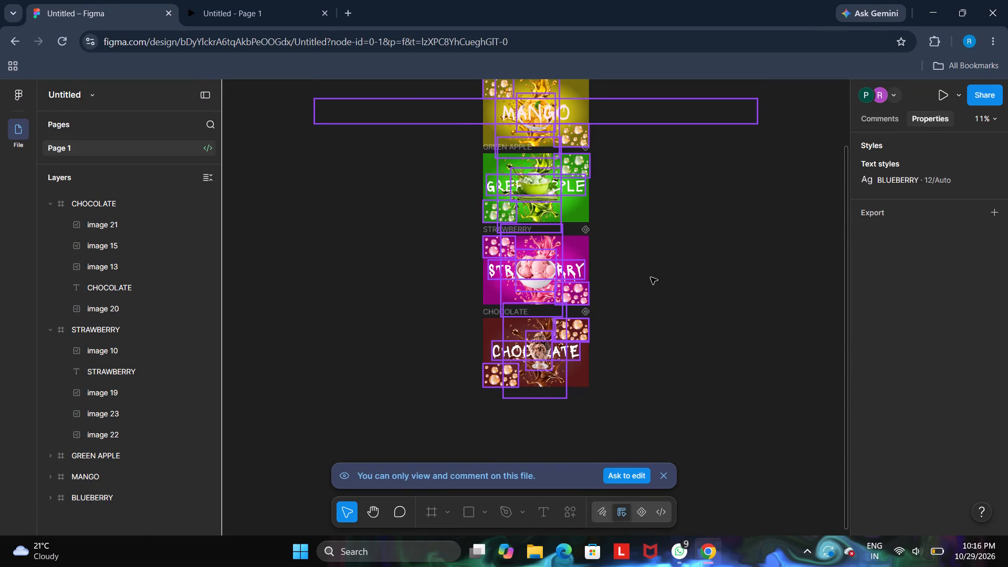
# Close the browser tab showing the orange donut prototype preview.
pyautogui.click(301, 1)
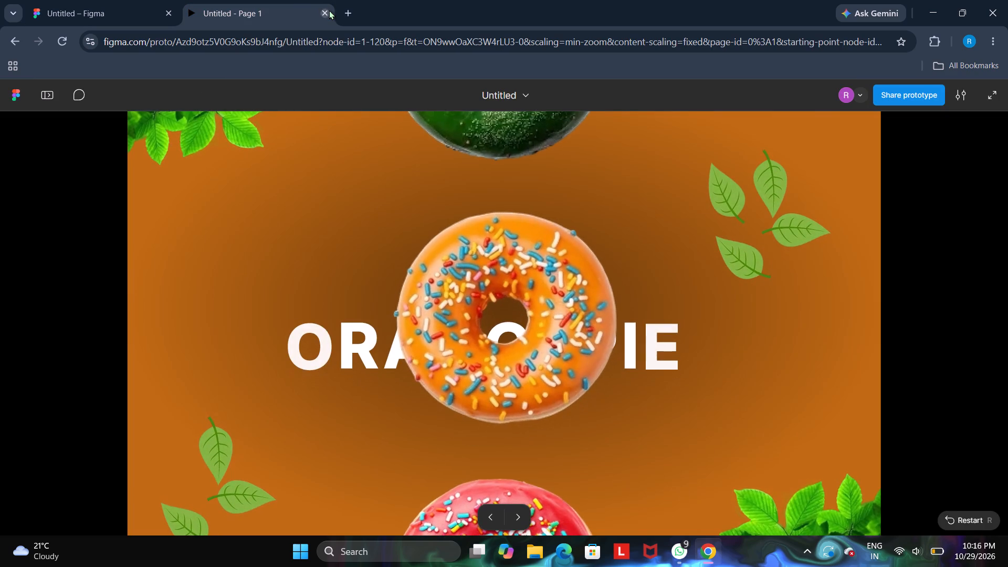
pyautogui.click(329, 11)
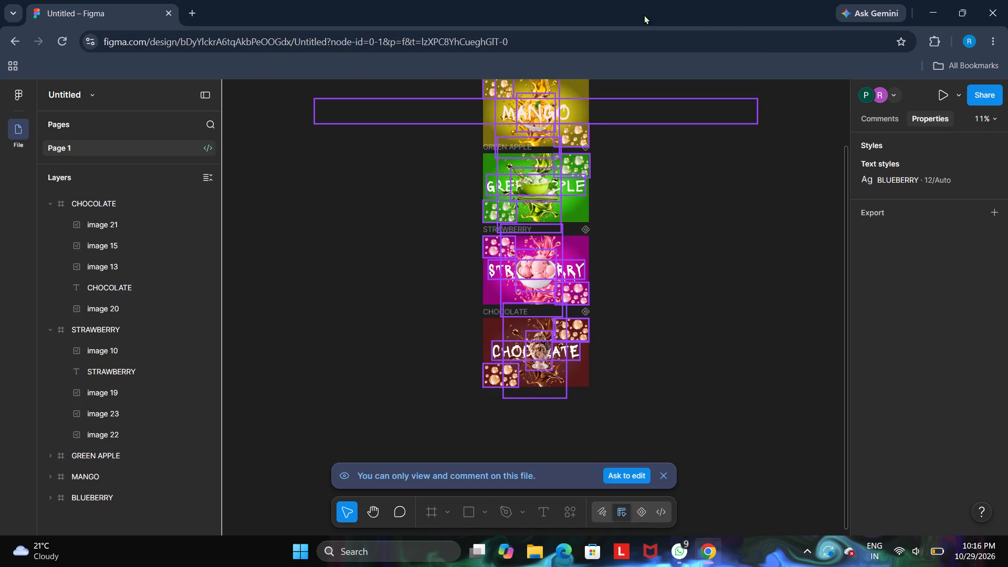
# Open the bookmarked cse_figma design file in a new browser tab.
pyautogui.hotkey('ctrl', 't')
pyautogui.click(965, 60)
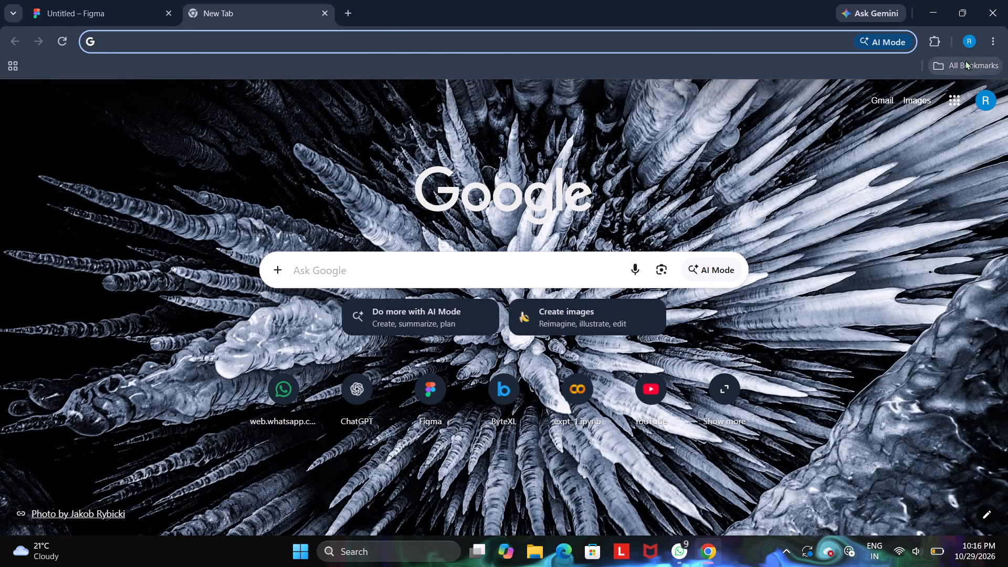
pyautogui.scroll(-3, 929, 231)
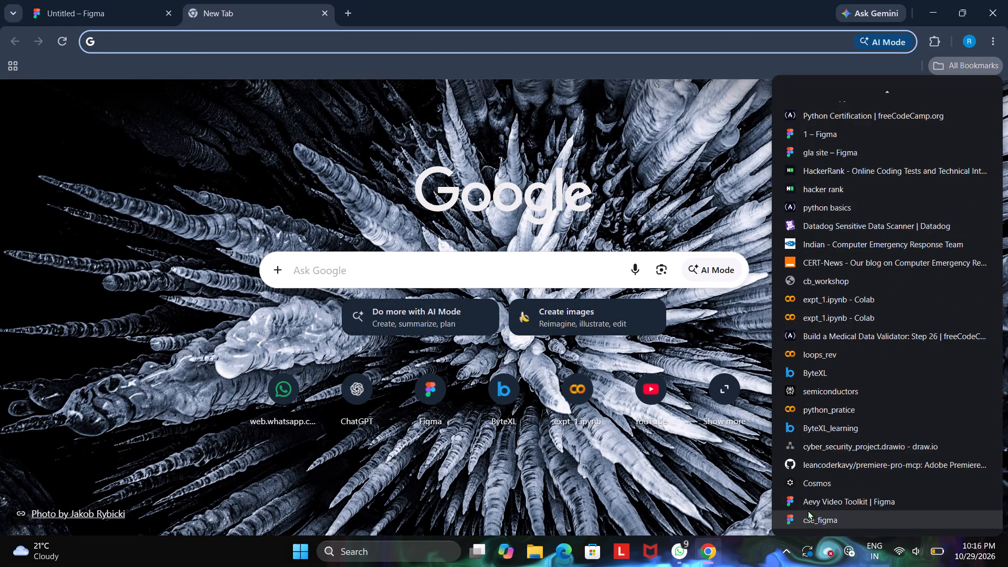
pyautogui.click(808, 510)
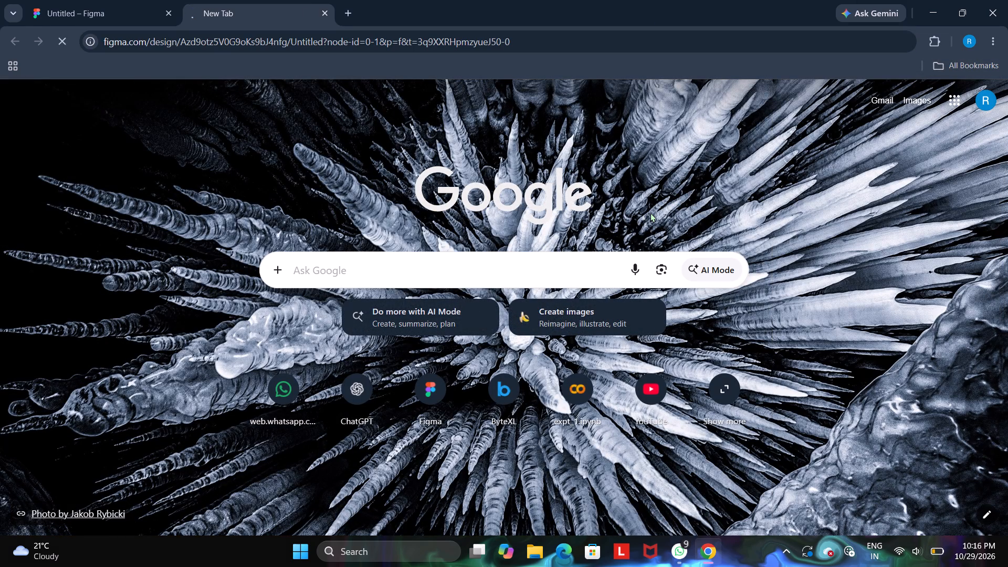
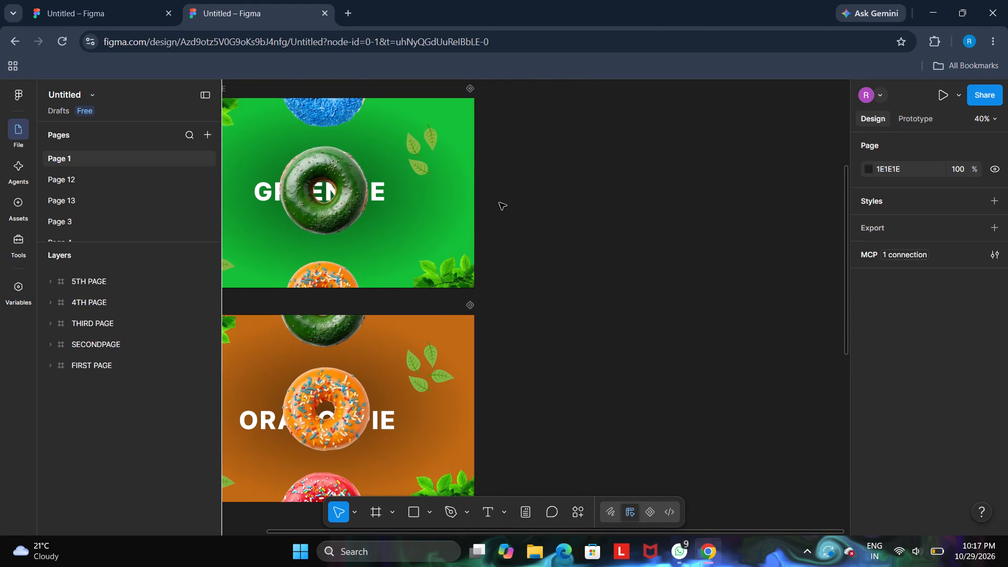
# Examine the FIRST PAGE and SECONDPAGE donut frames on the Page 1 canvas.
pyautogui.hscroll(1, 499, 203)
pyautogui.scroll(2, 595, 194)
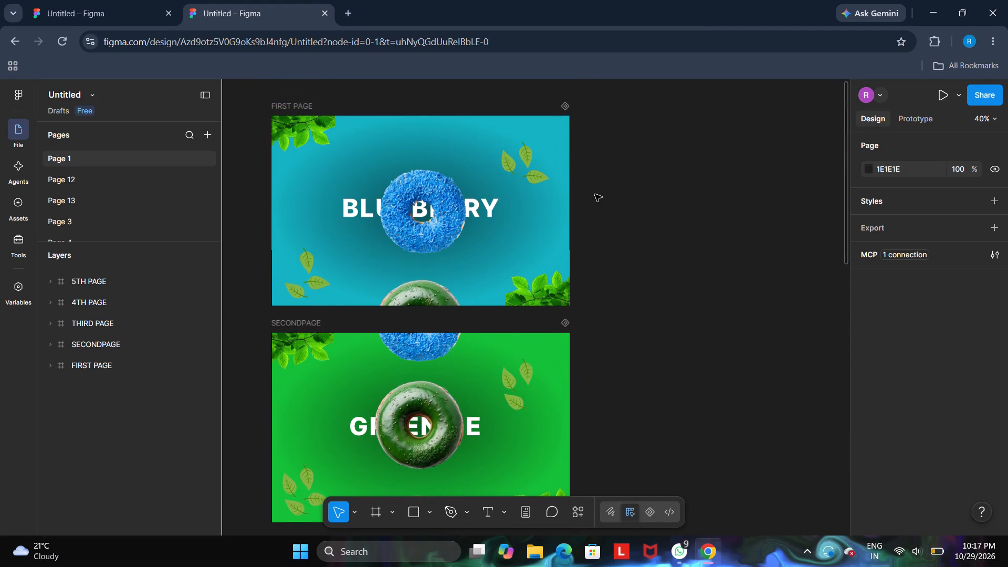
pyautogui.scroll(1, 595, 194)
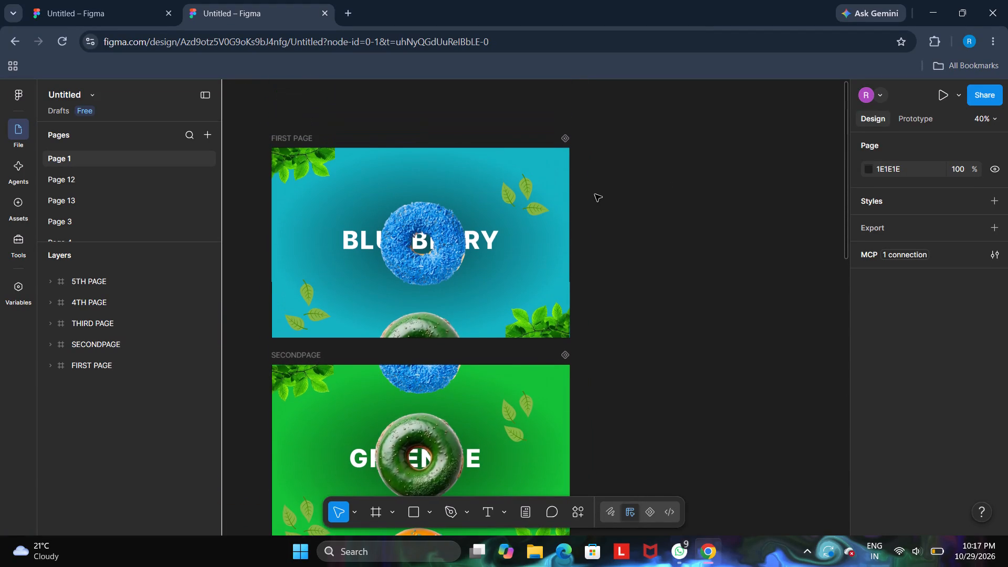
pyautogui.scroll(-1, 474, 275)
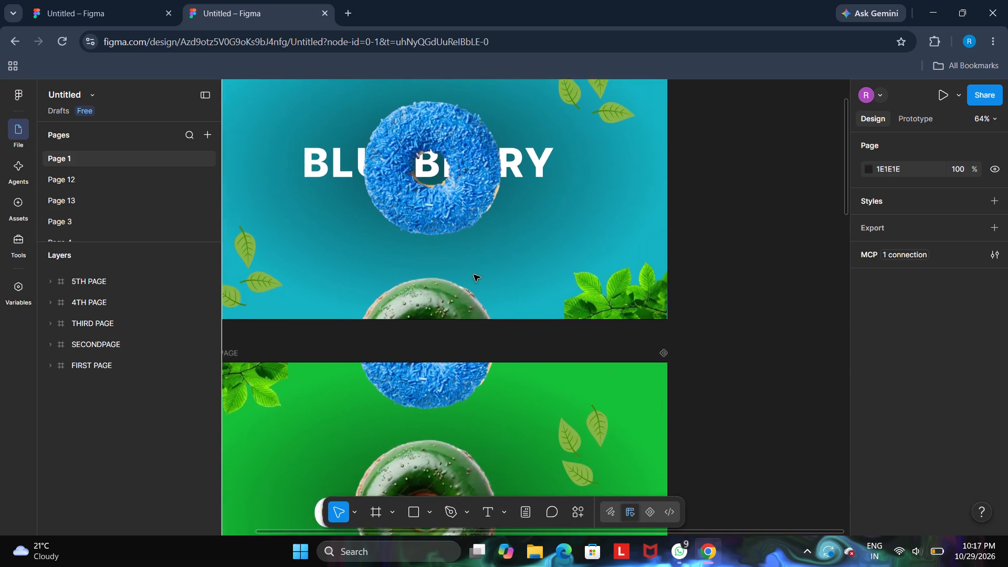
pyautogui.scroll(-1, 474, 275)
pyautogui.click(705, 260)
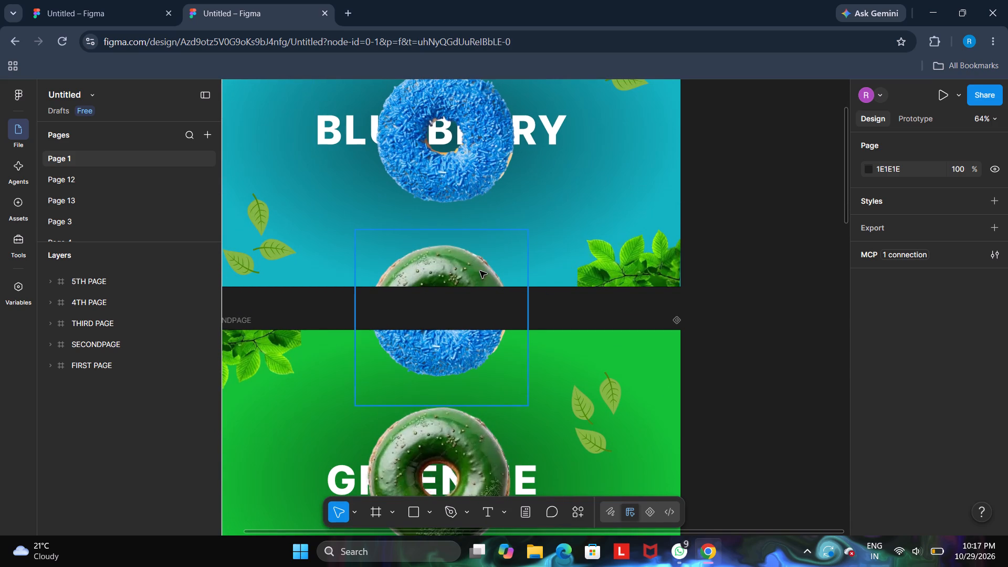
pyautogui.scroll(2, 478, 214)
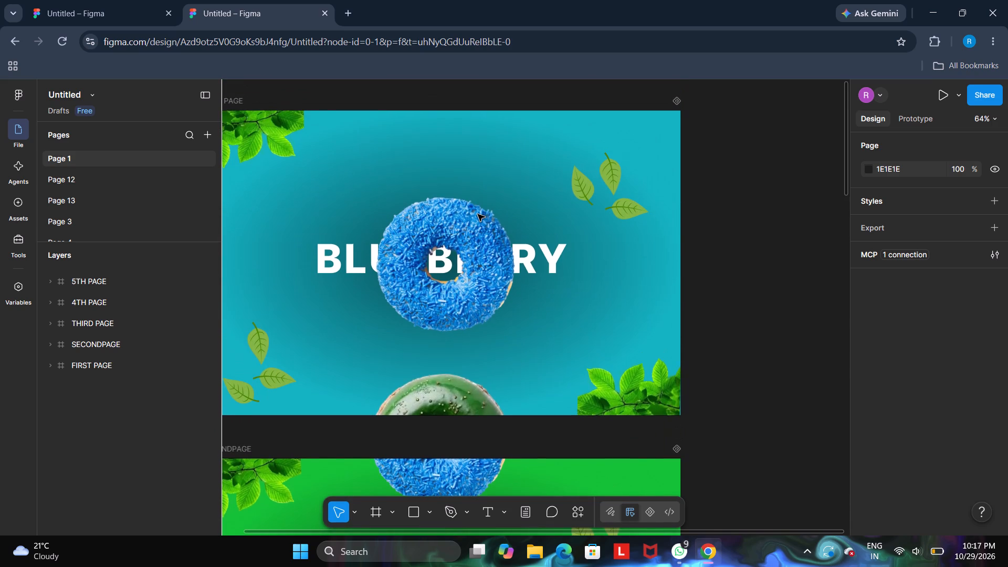
pyautogui.hscroll(1, 331, 118)
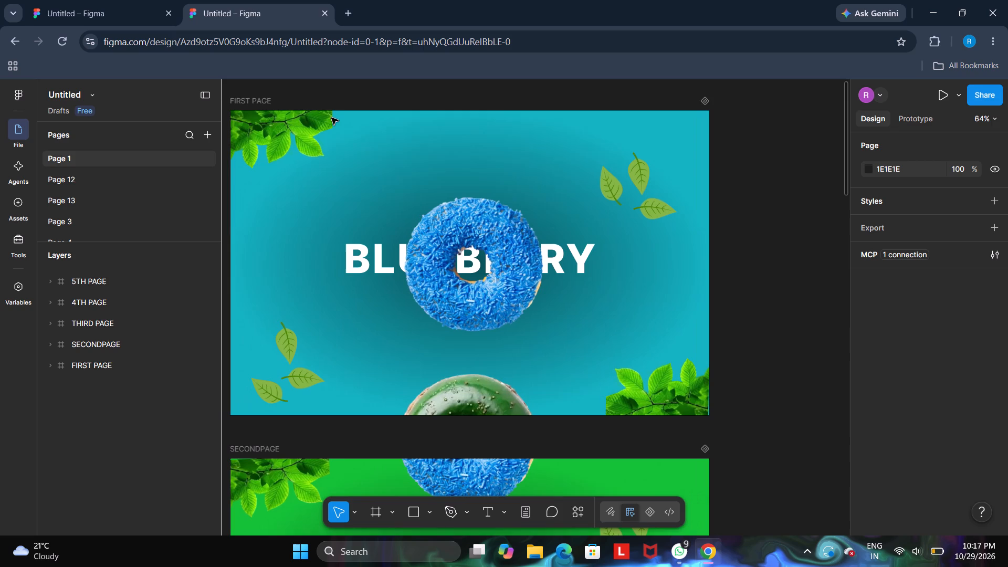
pyautogui.hscroll(1, 331, 118)
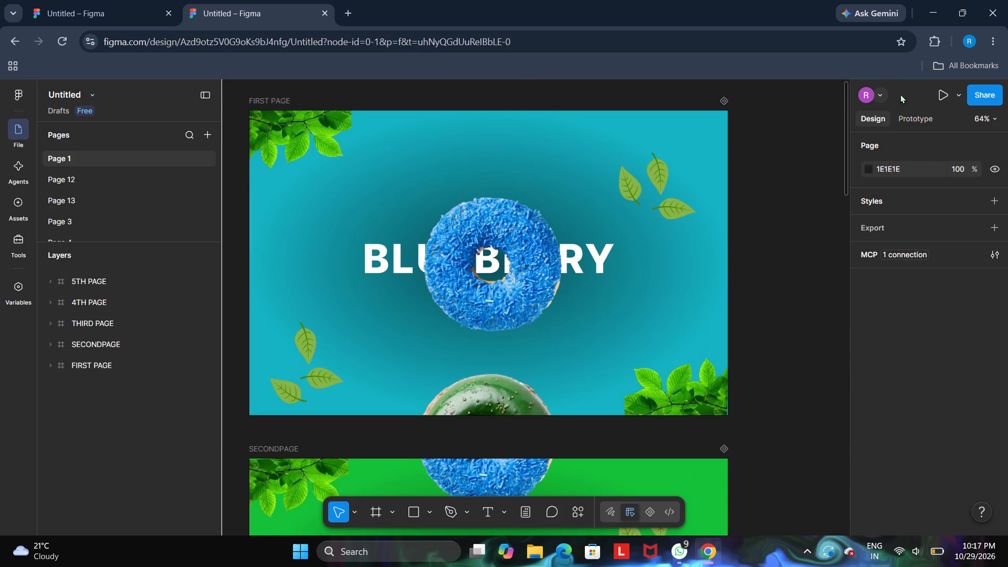
# Show the prototype connections and select the FIRST PAGE frame to inspect its drag interaction leading to SECONDPAGE.
pyautogui.click(911, 119)
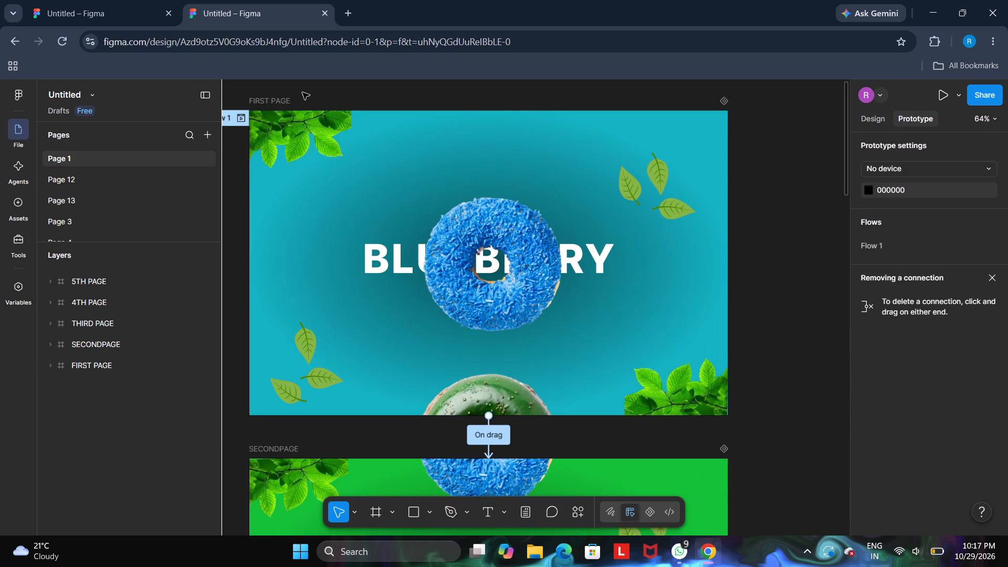
pyautogui.click(281, 96)
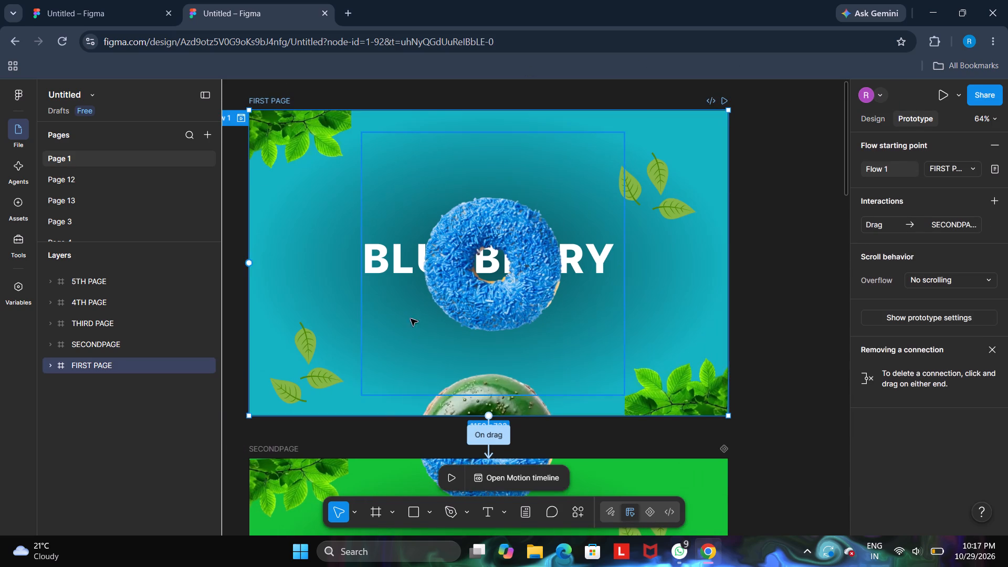
pyautogui.scroll(-2, 422, 340)
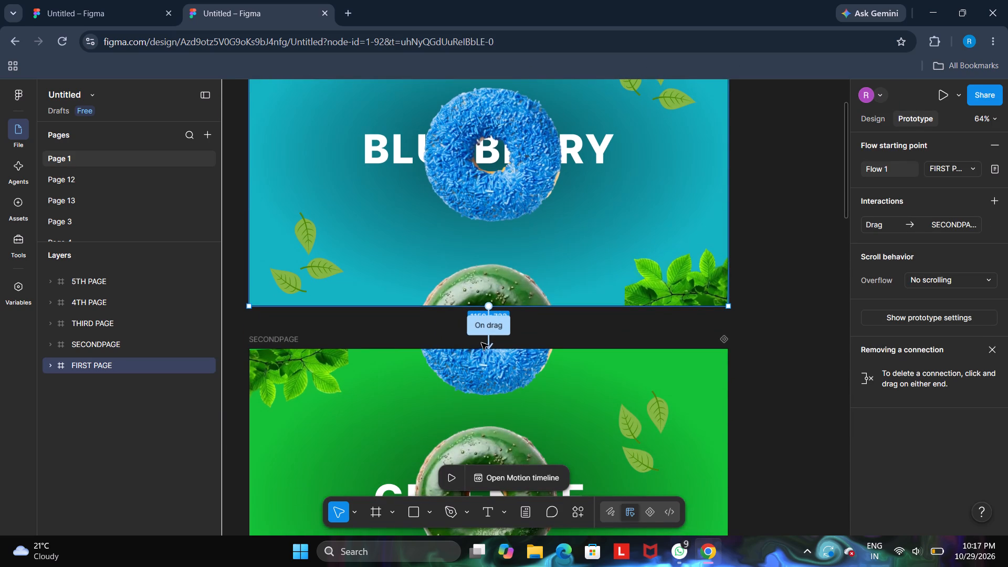
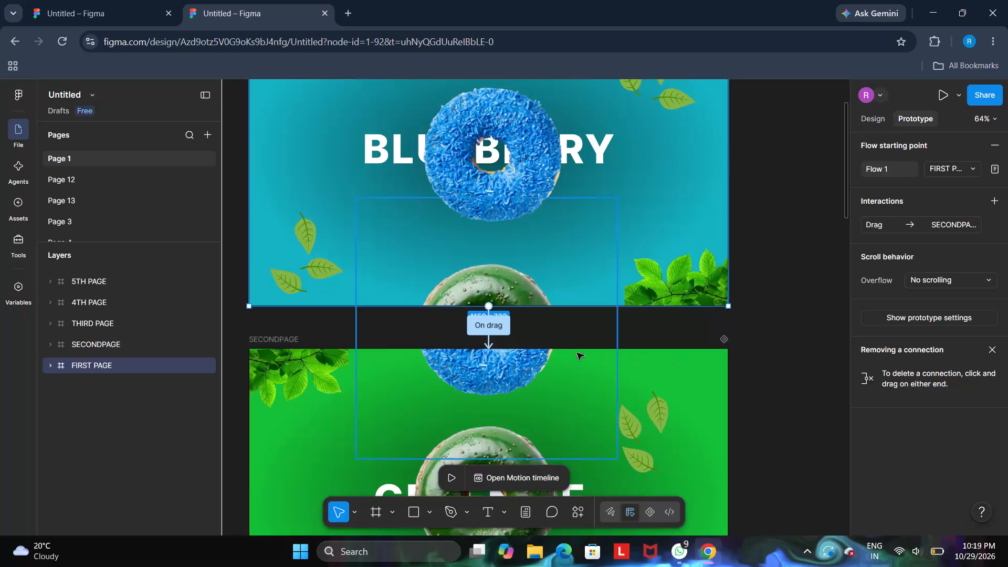
# Change the trigger of the FIRST PAGE interaction to On click, keeping SECONDPAGE as its destination.
pyautogui.click(487, 340)
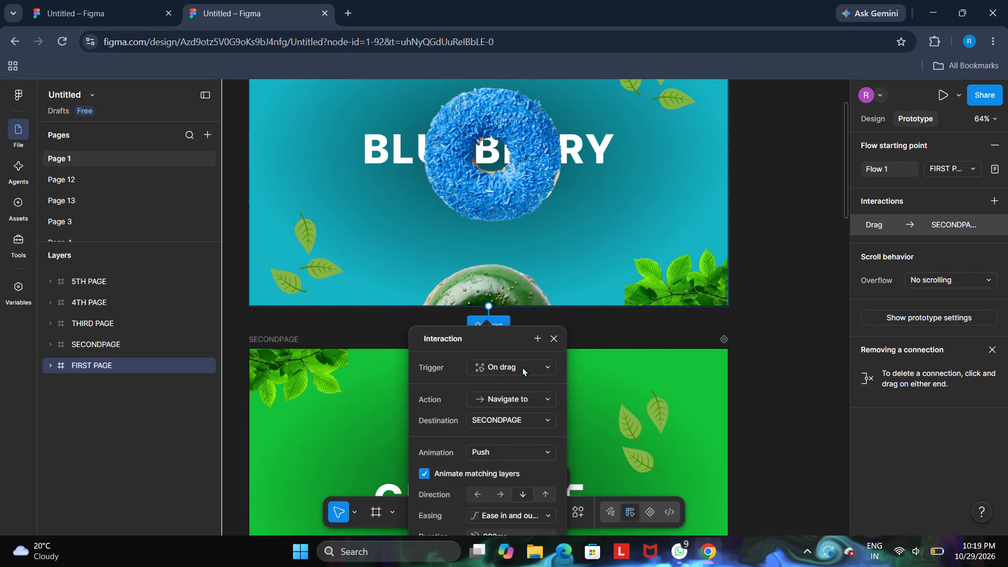
pyautogui.click(522, 367)
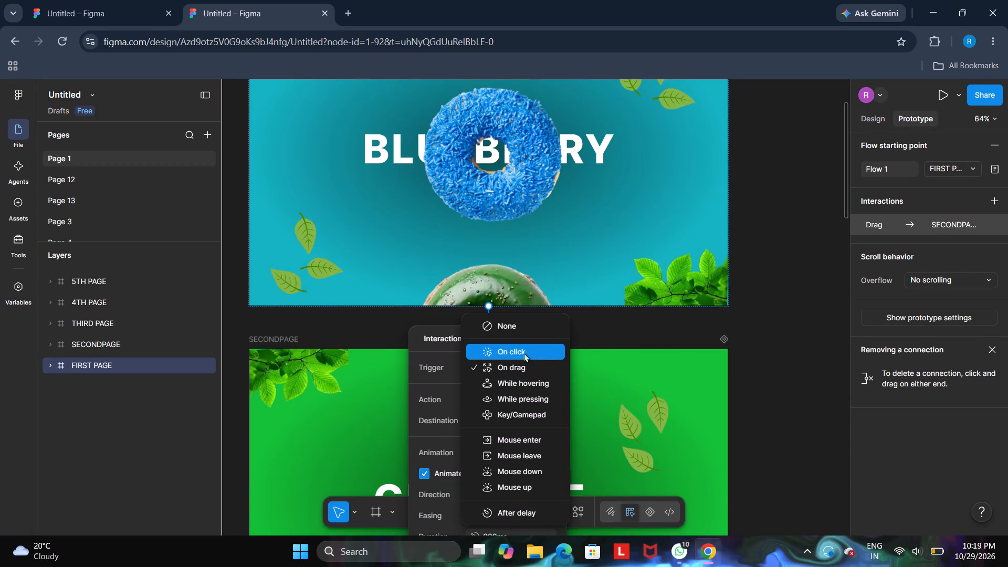
pyautogui.click(524, 353)
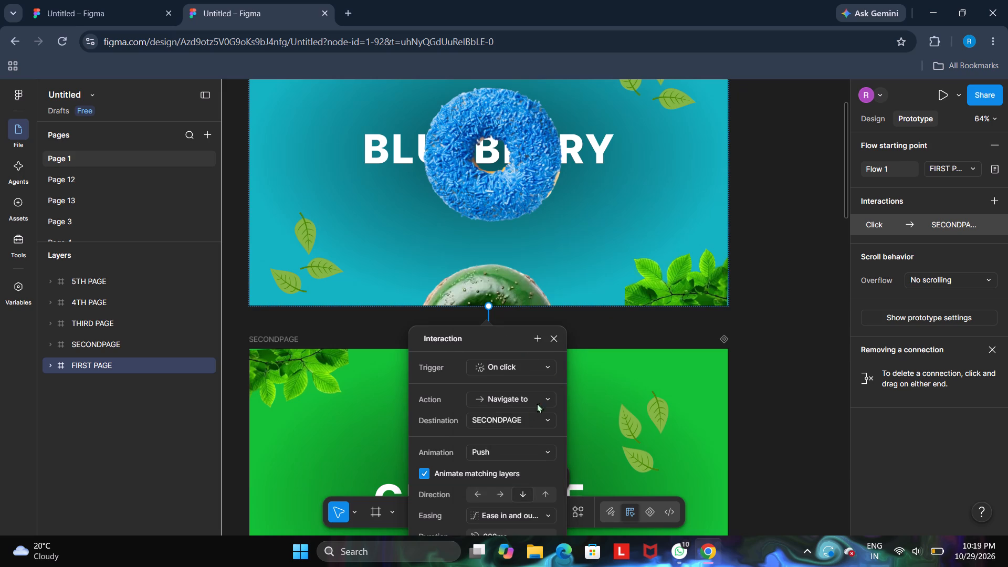
pyautogui.scroll(-1, 512, 423)
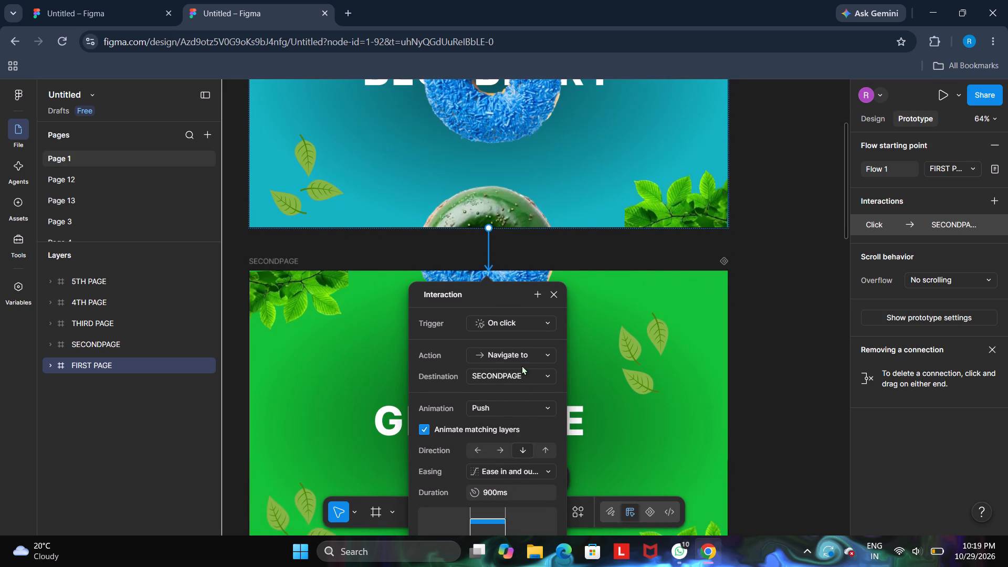
pyautogui.click(522, 373)
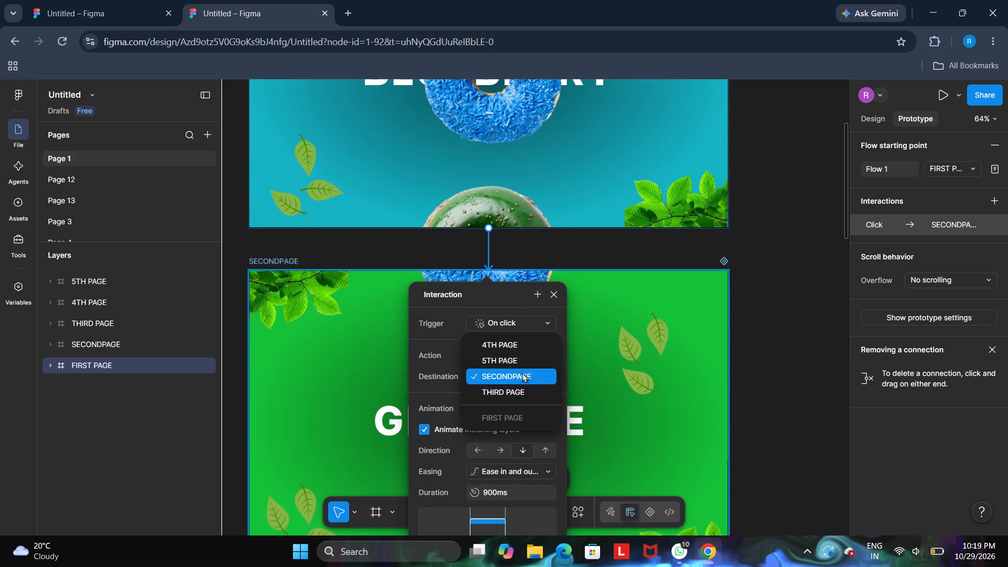
pyautogui.click(522, 373)
pyautogui.scroll(-1, 513, 397)
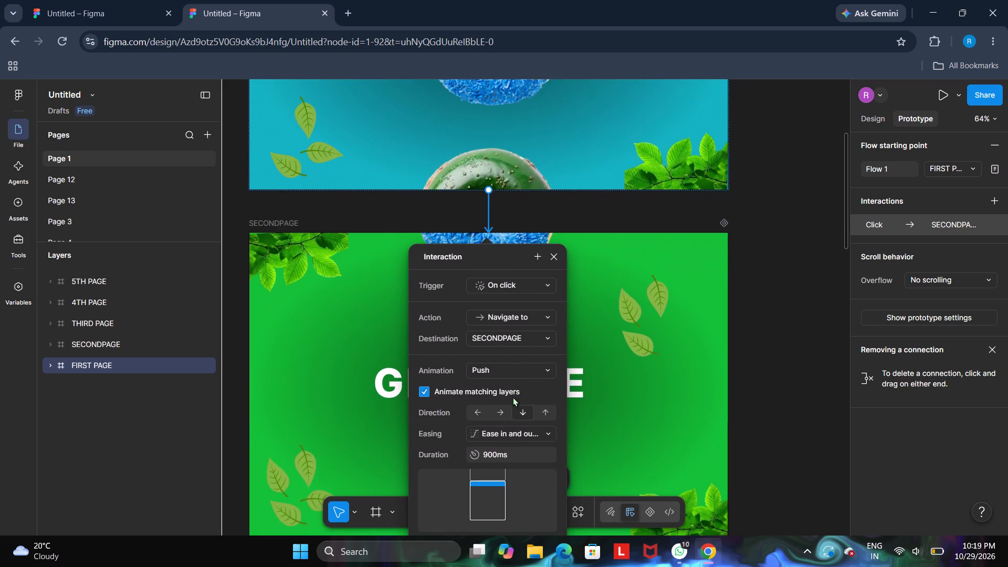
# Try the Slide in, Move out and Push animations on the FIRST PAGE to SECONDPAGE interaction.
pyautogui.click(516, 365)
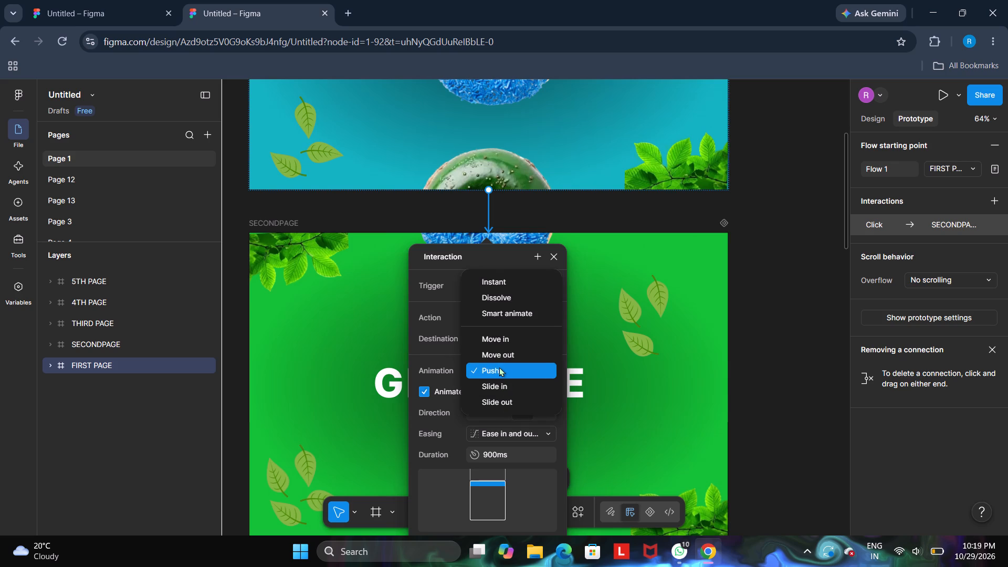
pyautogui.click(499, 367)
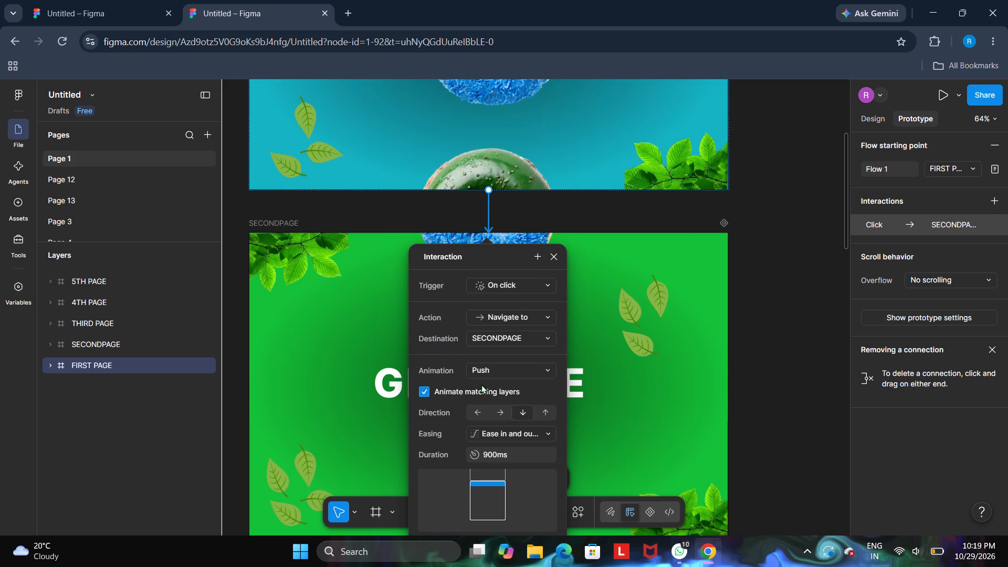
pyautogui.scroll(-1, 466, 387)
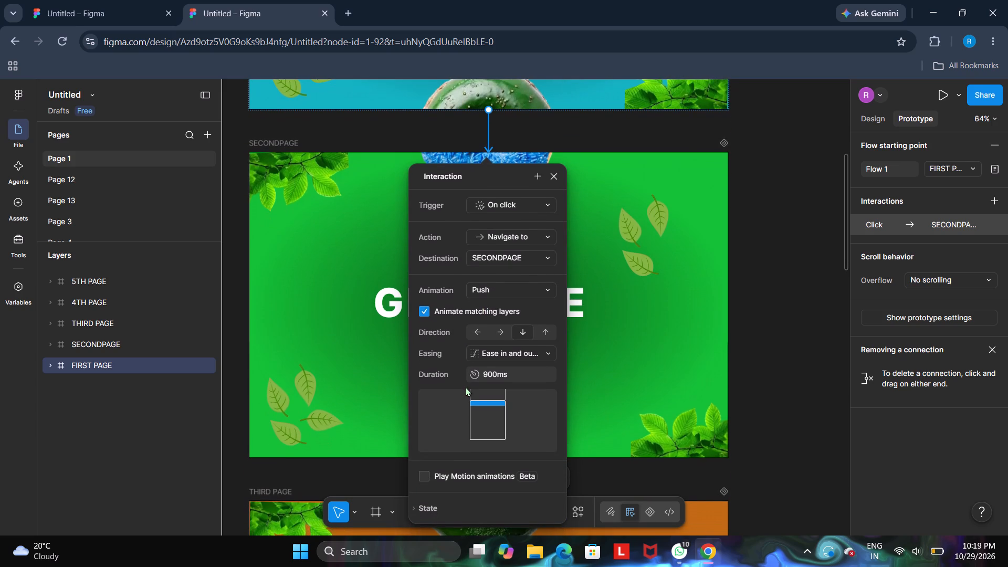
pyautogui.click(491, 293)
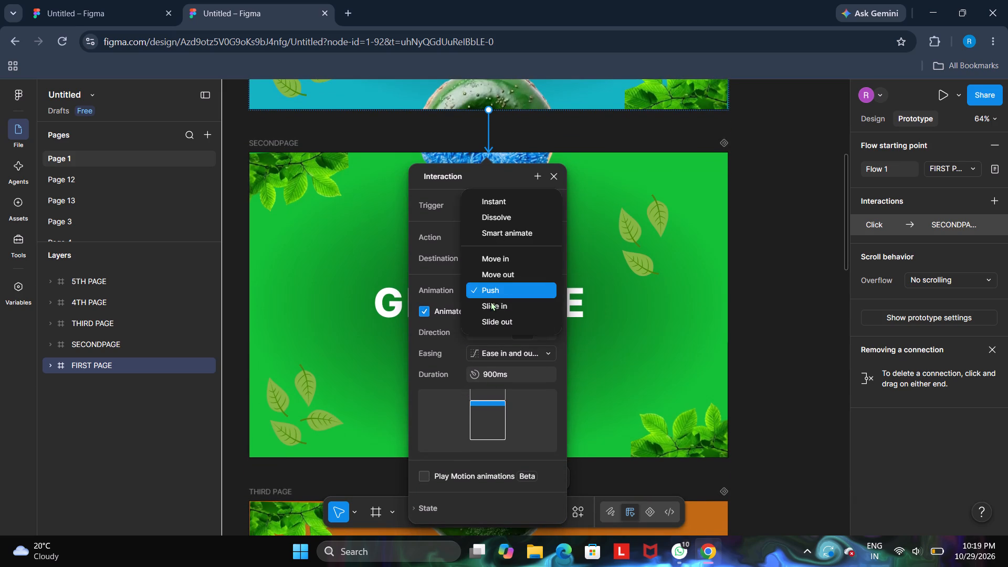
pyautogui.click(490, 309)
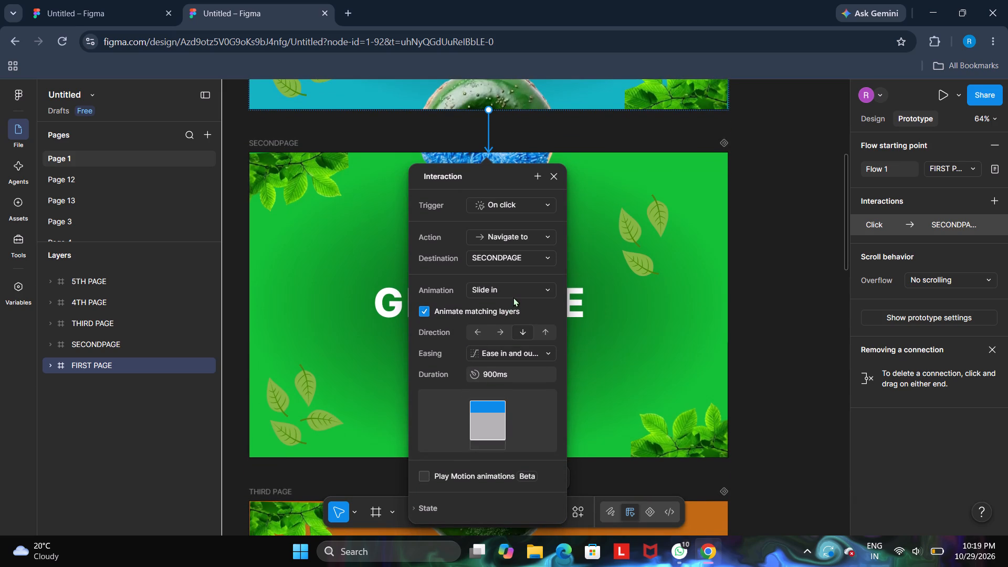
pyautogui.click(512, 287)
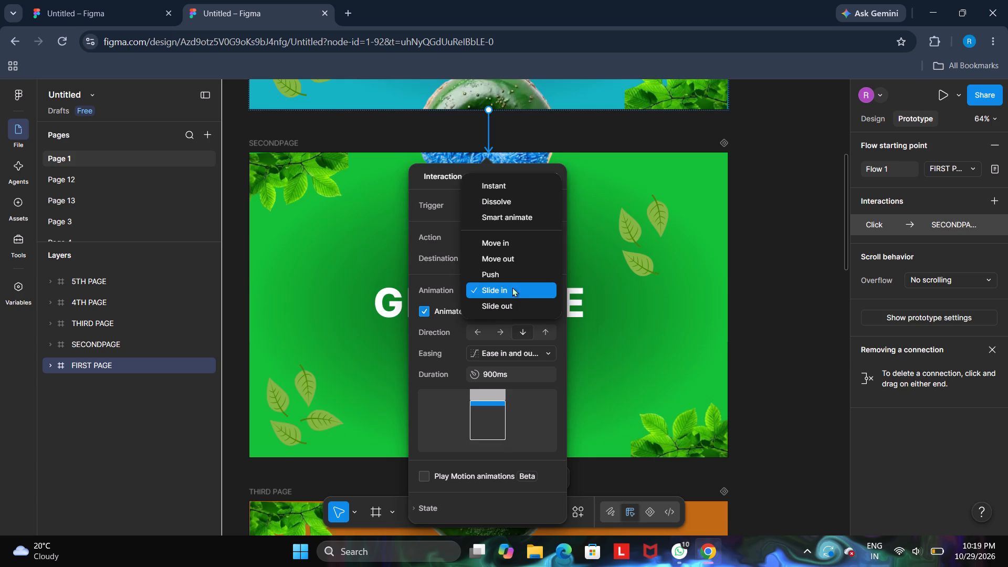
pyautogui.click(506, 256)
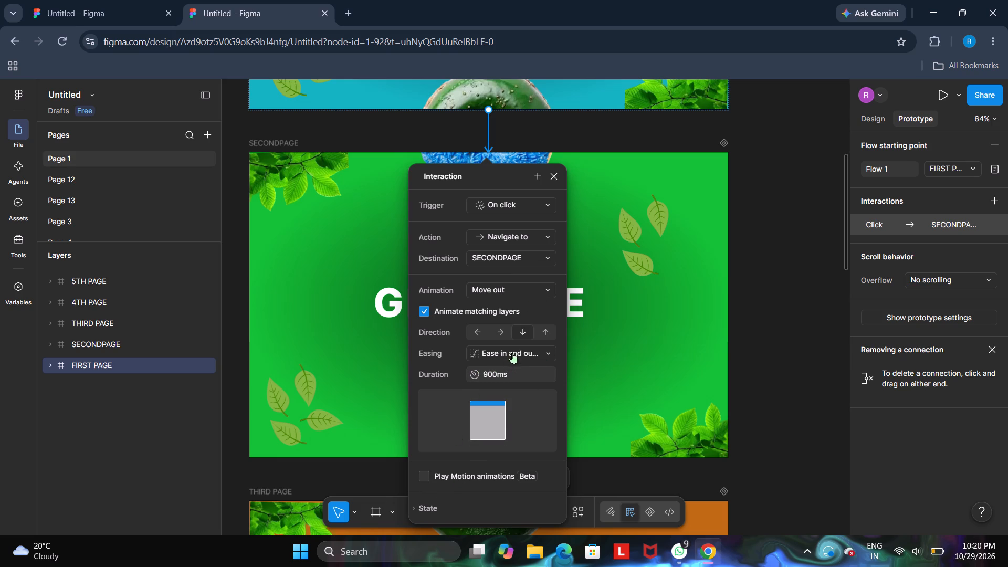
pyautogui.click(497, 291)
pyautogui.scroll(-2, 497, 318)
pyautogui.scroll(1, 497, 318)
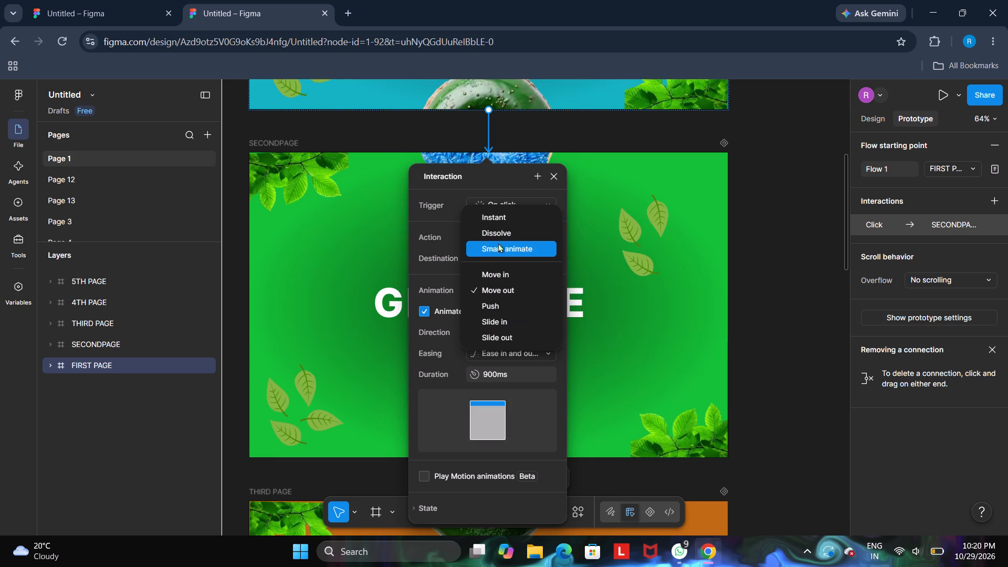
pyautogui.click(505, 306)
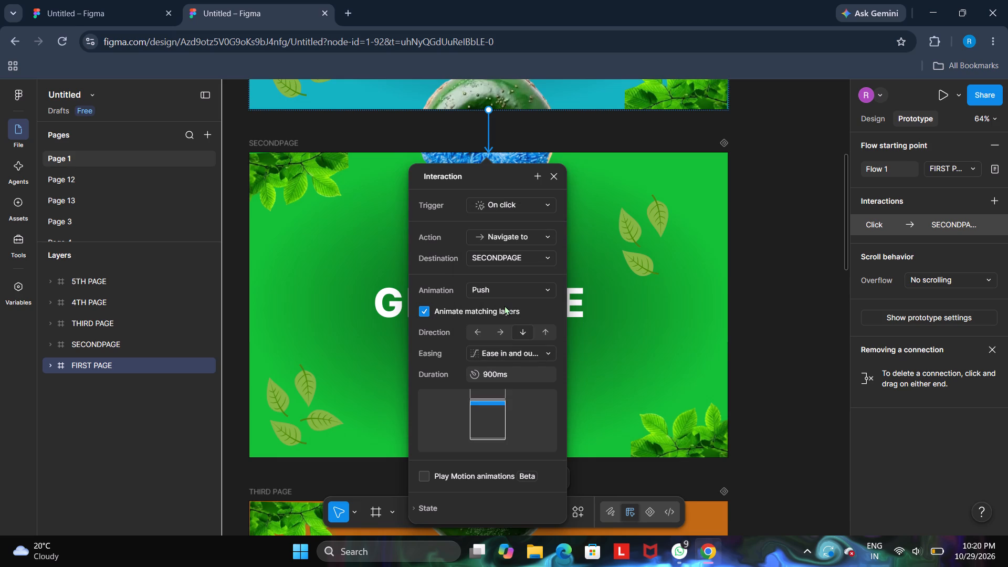
# Set the animation of the FIRST PAGE to SECONDPAGE interaction to Slide in and close its settings.
pyautogui.click(508, 289)
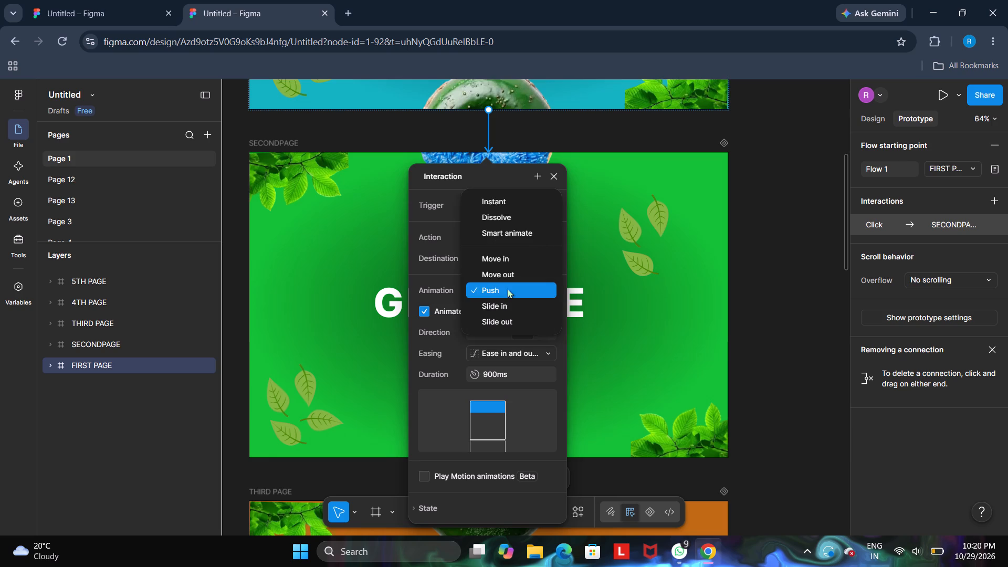
pyautogui.click(506, 300)
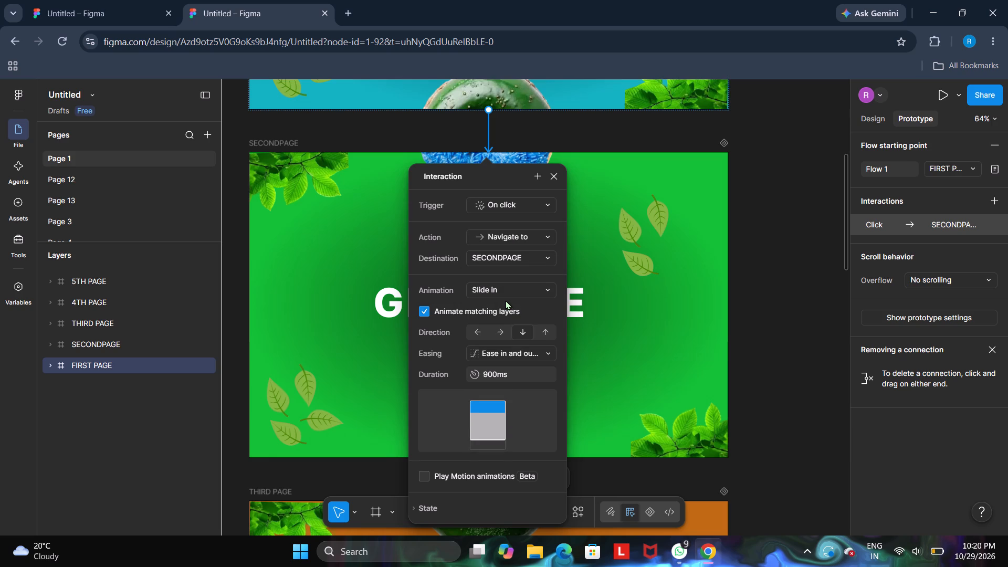
pyautogui.click(553, 171)
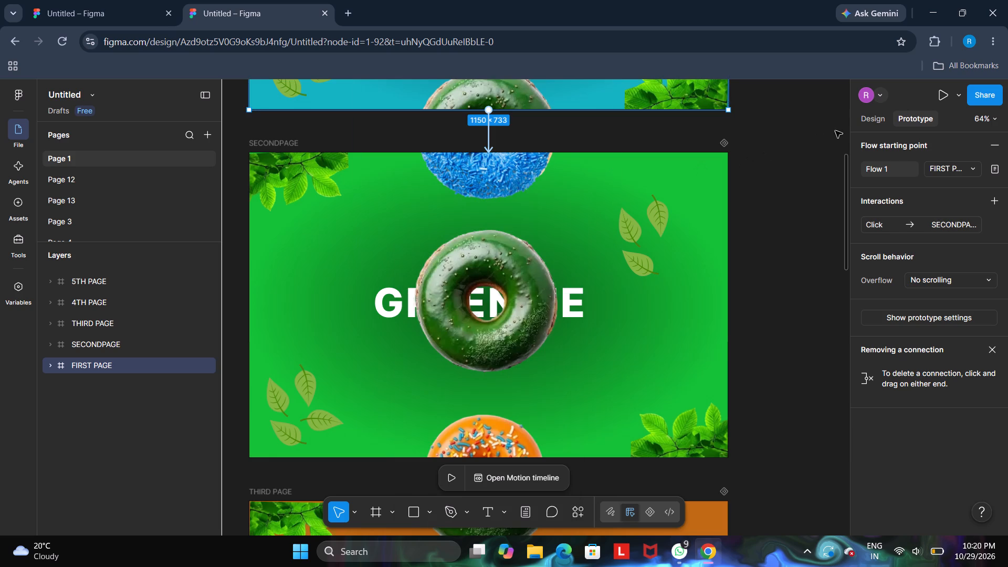
# Present the prototype from FIRST PAGE and advance through the donut frames to the strawberry one.
pyautogui.click(940, 96)
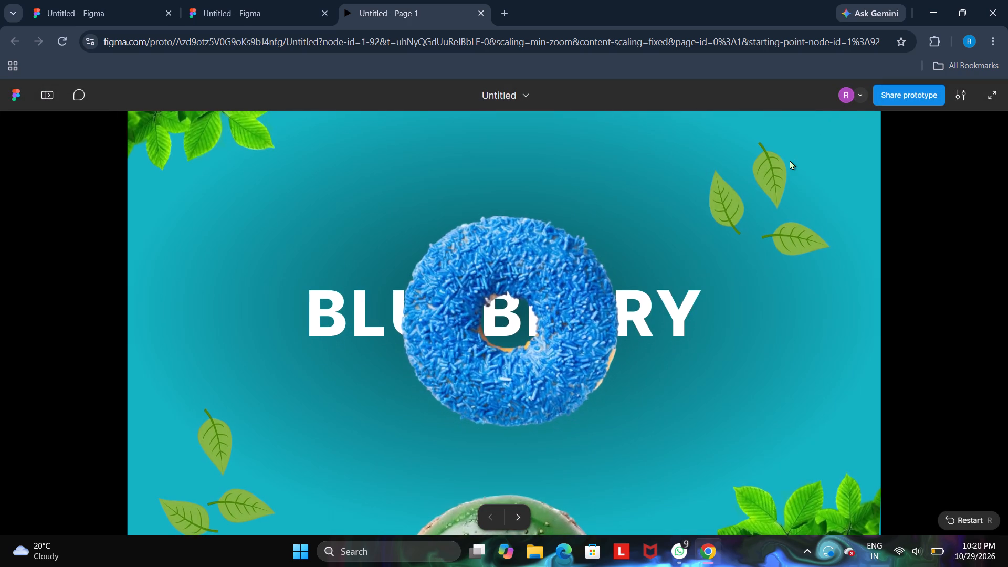
pyautogui.press('Right')
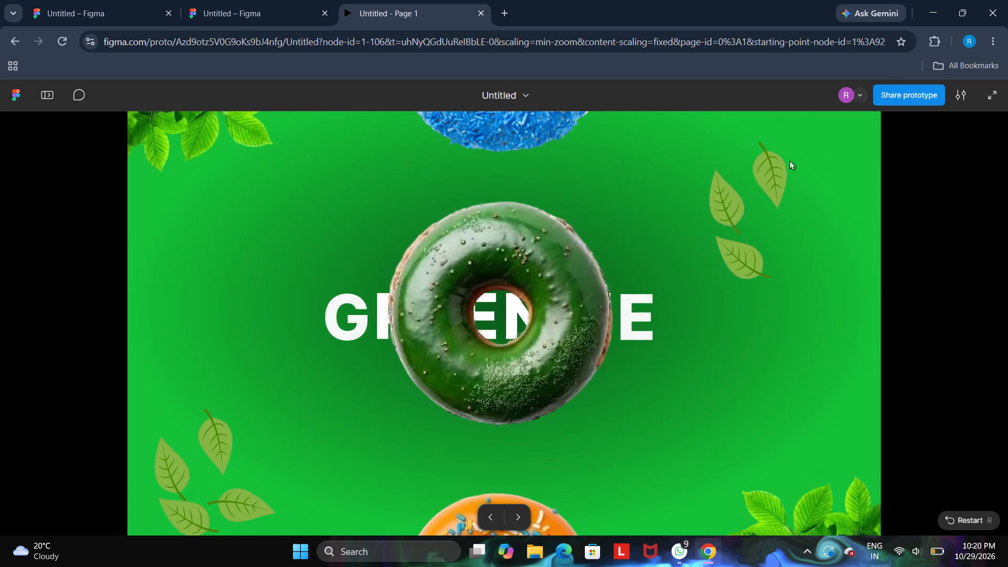
pyautogui.press('Right')
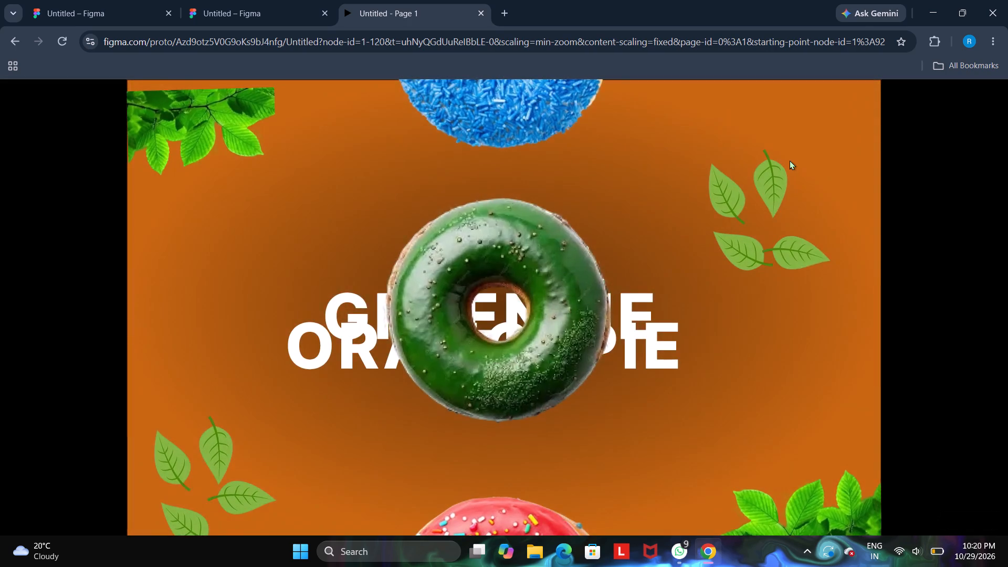
pyautogui.press('Right')
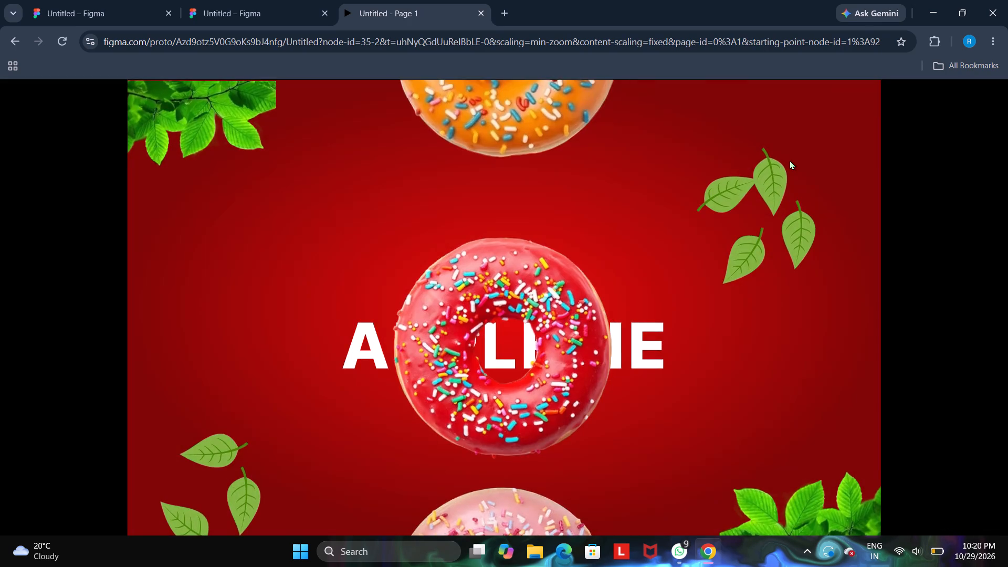
pyautogui.press('Right')
pyautogui.press('Right')
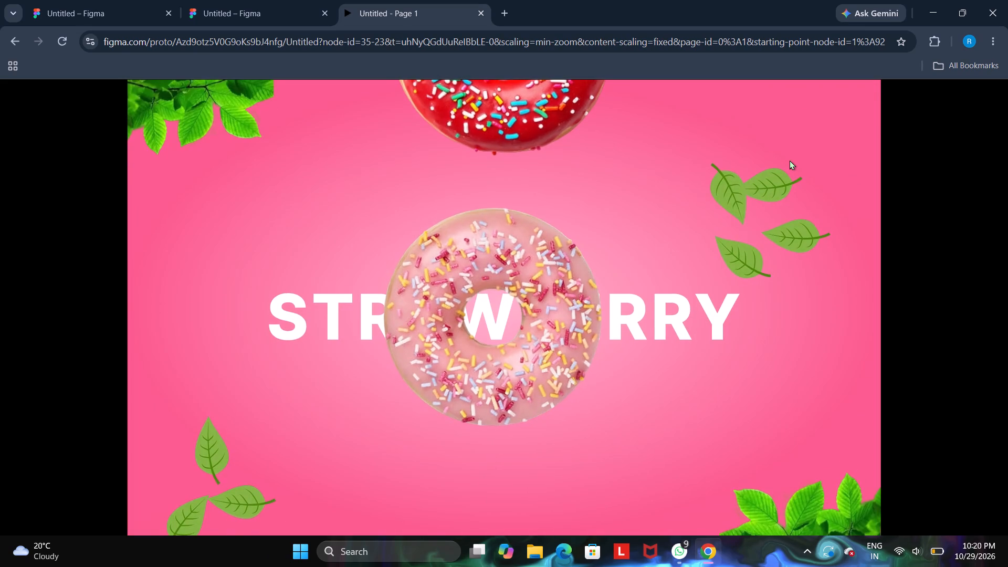
pyautogui.press('Right')
# Go back through the presented donut frames to the opening blueberry frame, watching the transitions.
pyautogui.press('Left')
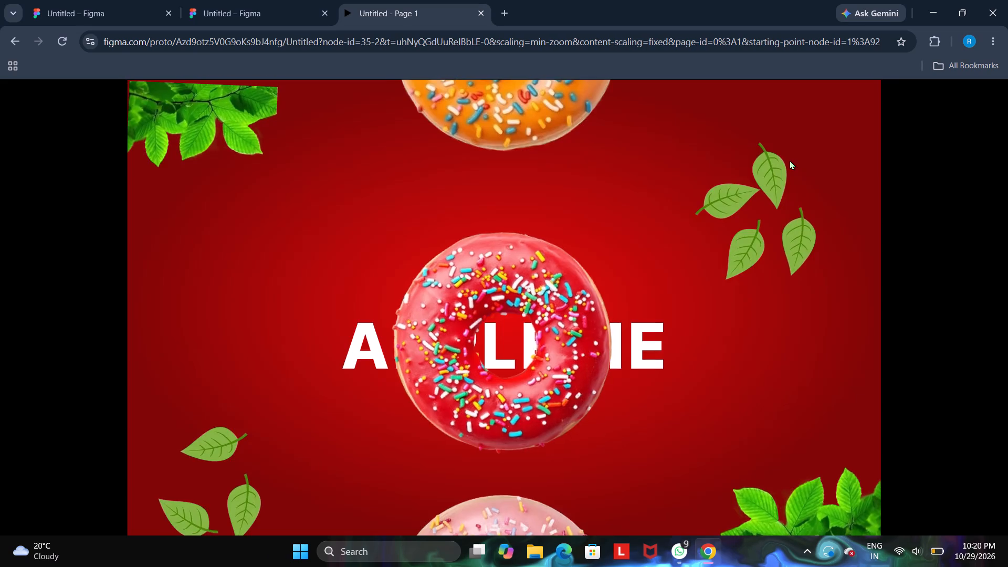
pyautogui.press('Left')
pyautogui.press('Left')
pyautogui.press('Left')
pyautogui.press('Left')
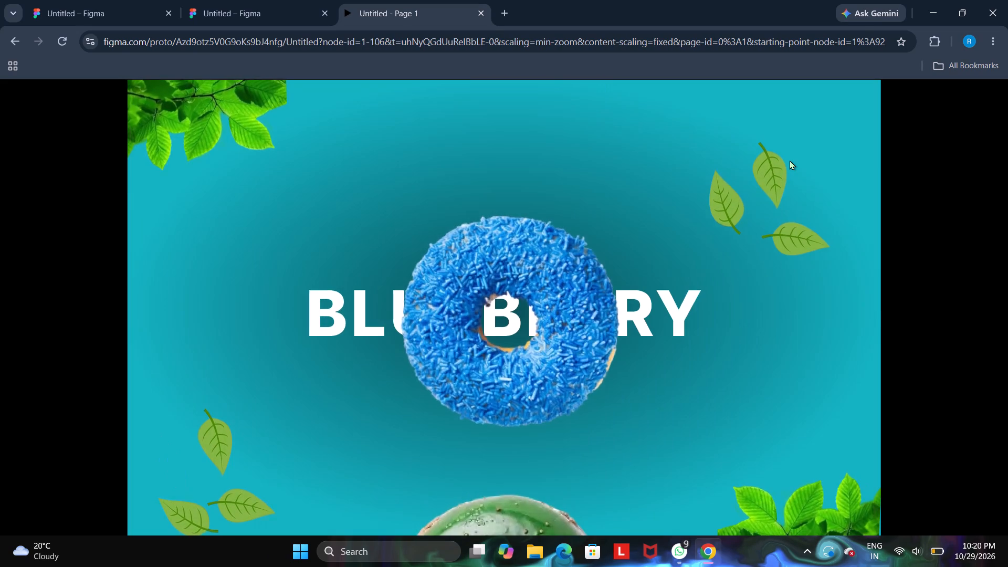
pyautogui.press('Left')
pyautogui.press('Left')
pyautogui.press('Left')
pyautogui.press('Left')
pyautogui.press('Left')
pyautogui.press('Left')
pyautogui.press('Left')
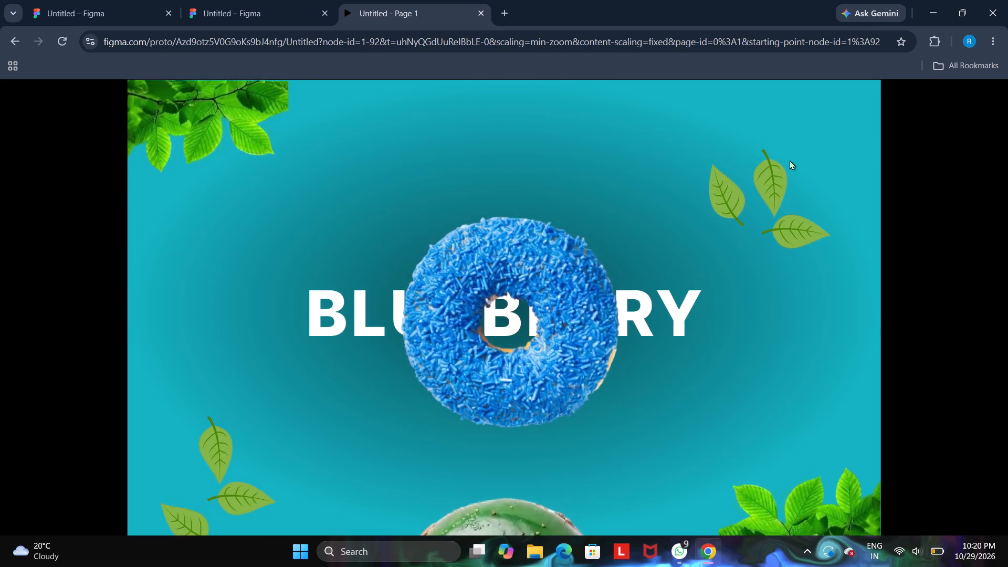
pyautogui.press('Left')
pyautogui.press('Left')
pyautogui.press('Left')
pyautogui.press('Left')
pyautogui.press('Left')
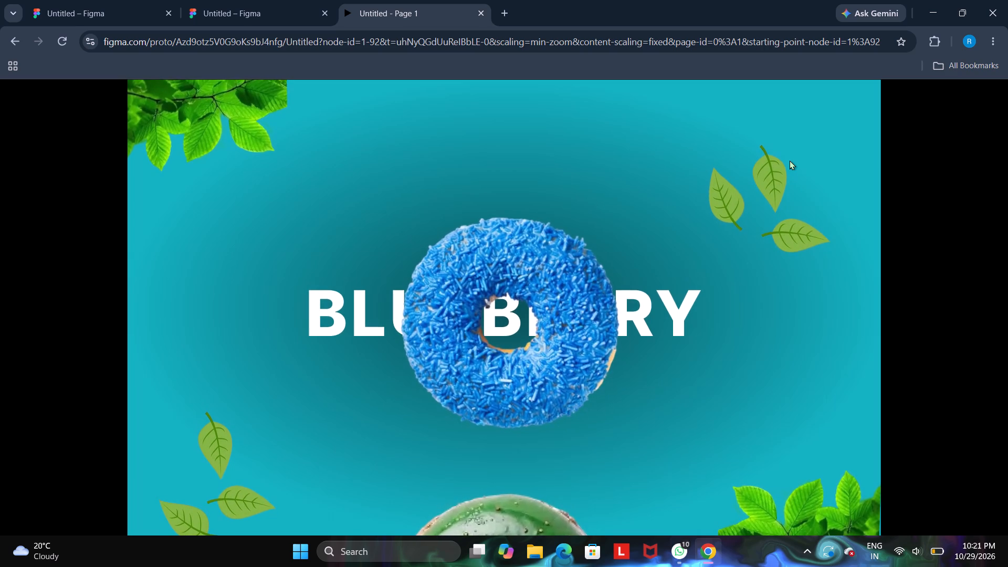
# Replay the prototype forward from the blueberry frame to the green donut frame.
pyautogui.press('Right')
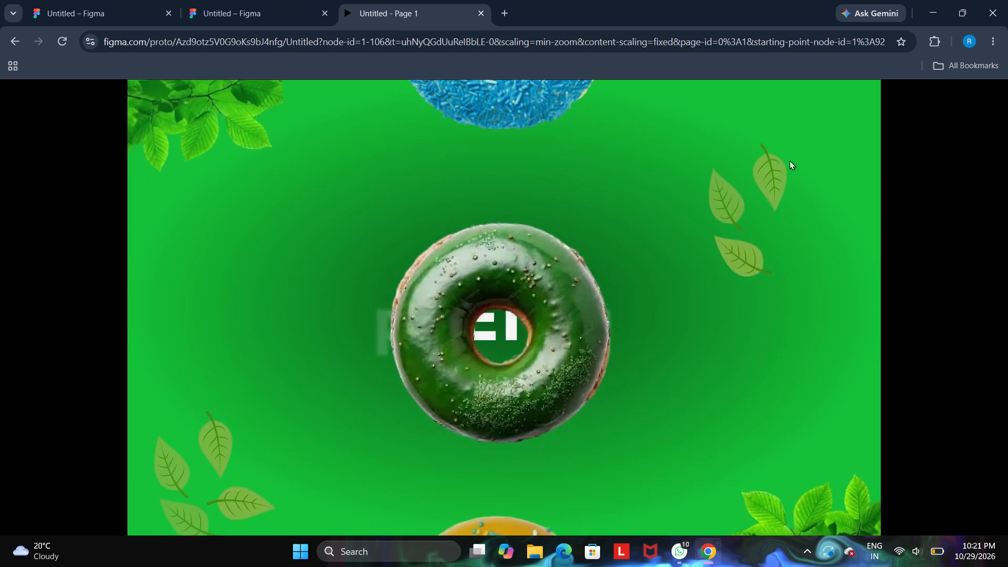
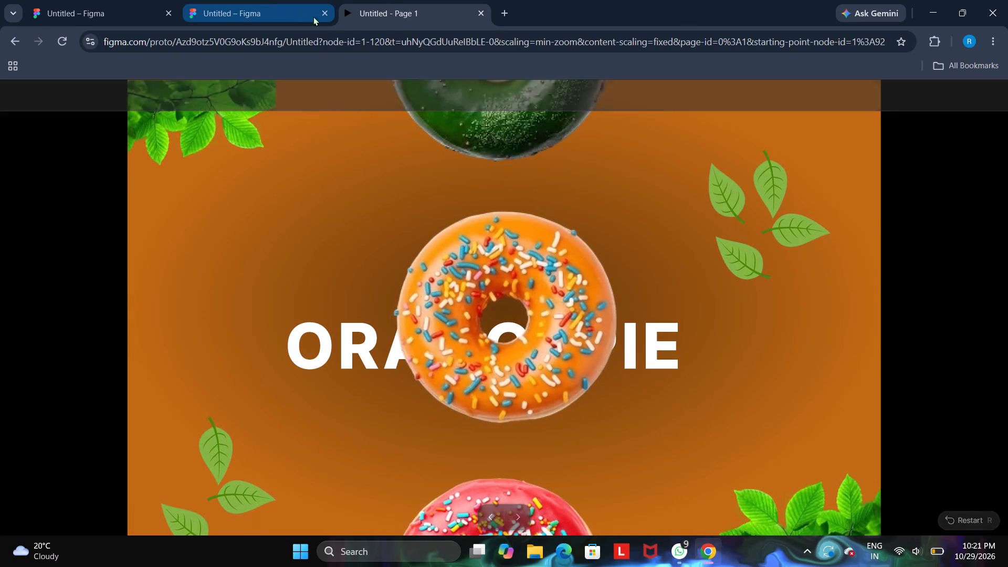
# Replay the prototype transition back to the green donut frame and forward to the orange one, and return to the design file.
pyautogui.press('Left')
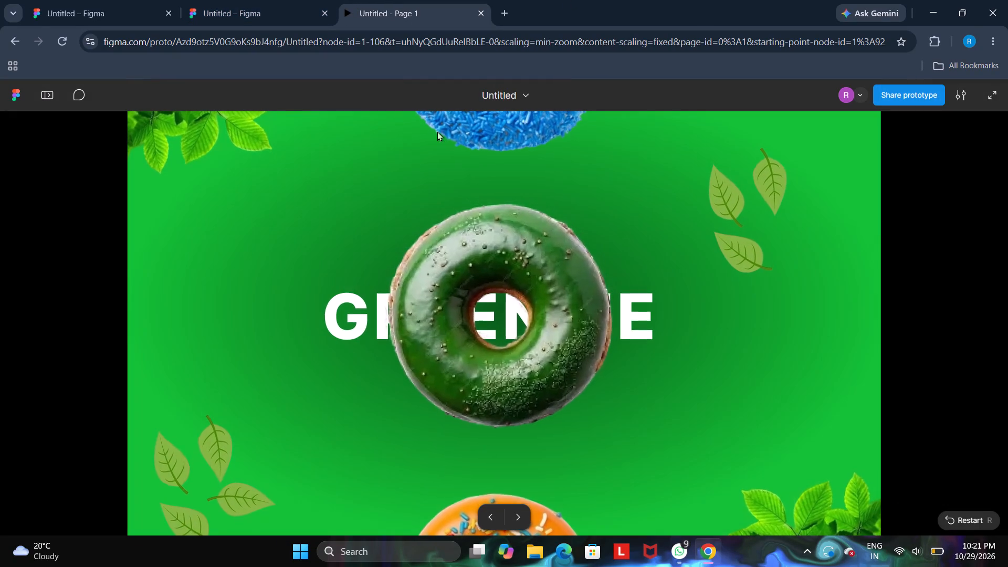
pyautogui.press('Right')
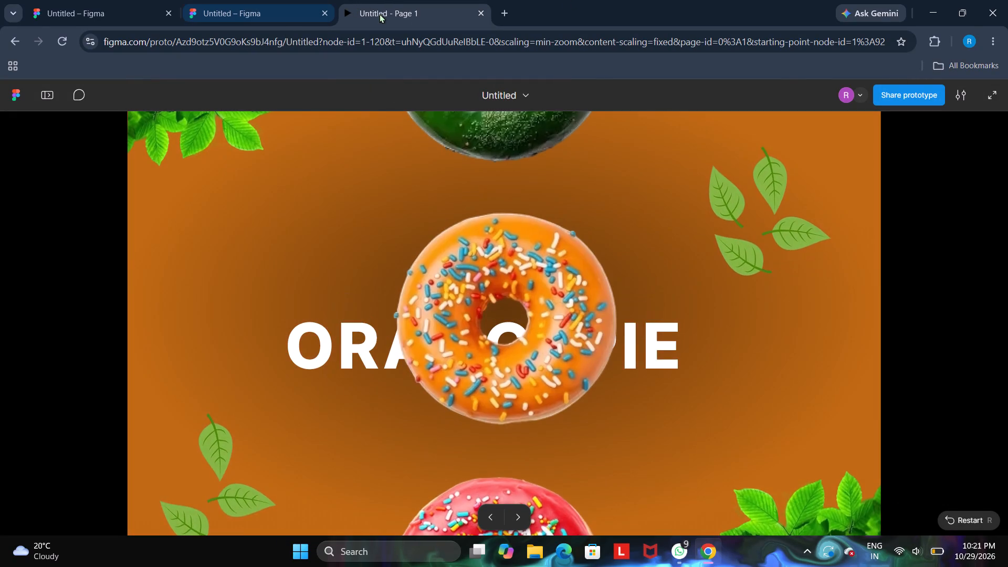
pyautogui.click(380, 14)
pyautogui.click(271, 0)
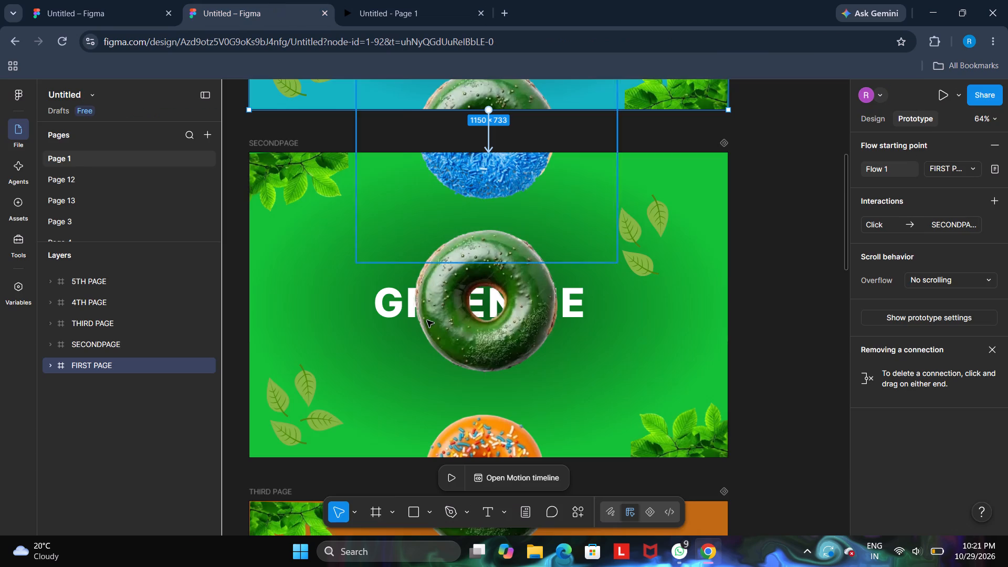
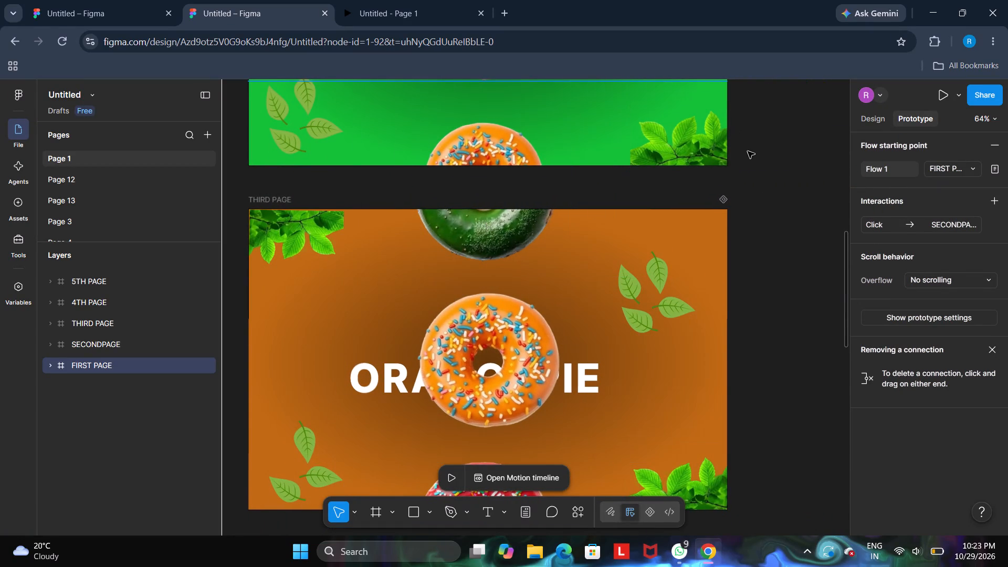
# Add an on-click interaction from SECONDPAGE to THIRD PAGE and set its easing to Ease in and out back.
pyautogui.scroll(3, 748, 151)
pyautogui.click(287, 104)
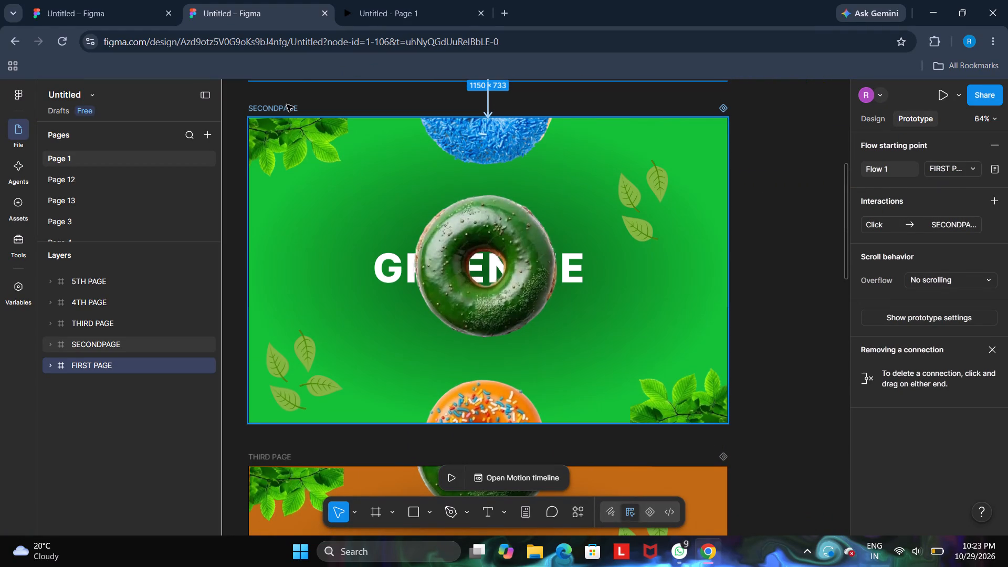
pyautogui.moveTo(728, 272); pyautogui.dragTo(526, 468)
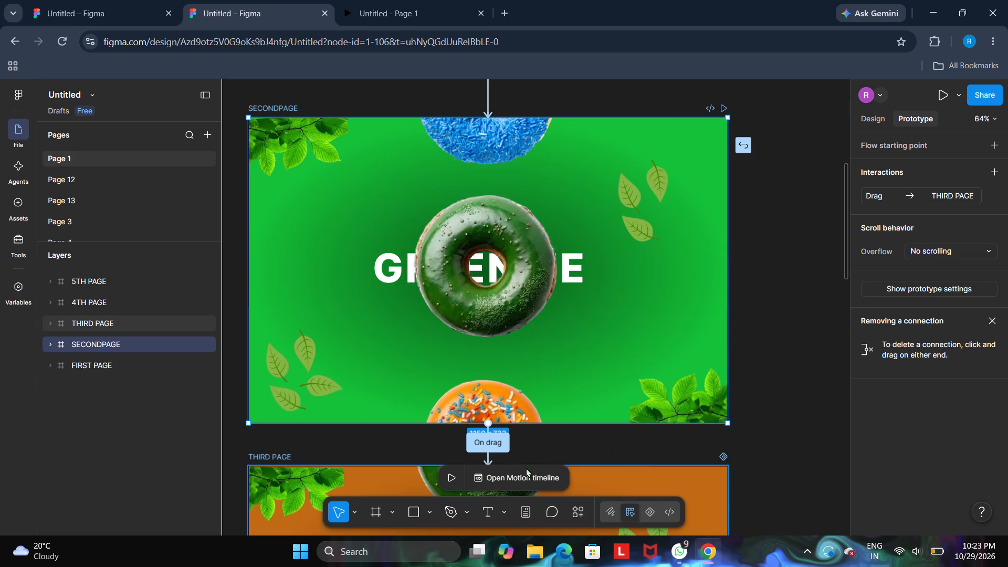
pyautogui.moveTo(526, 468); pyautogui.dragTo(522, 468)
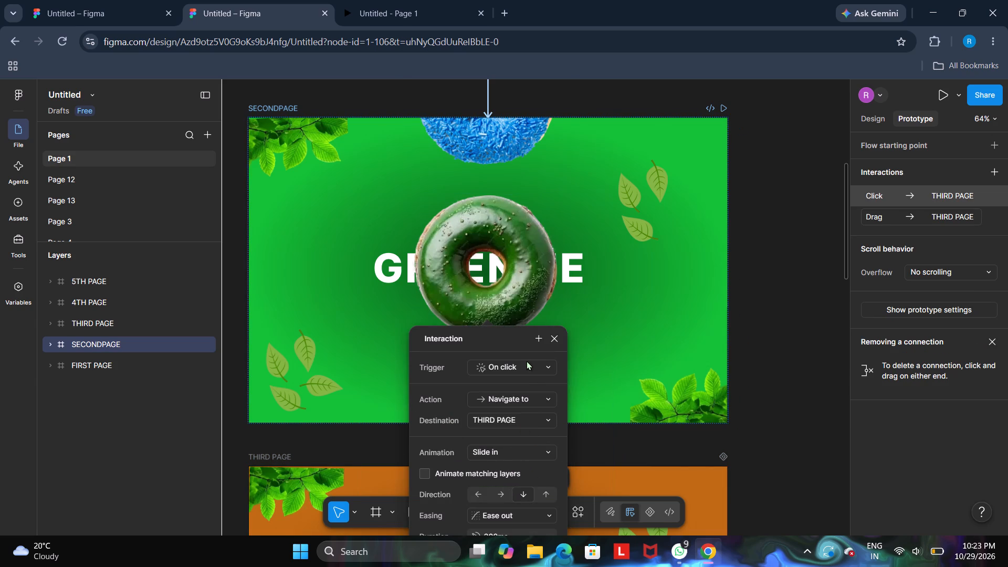
pyautogui.click(524, 362)
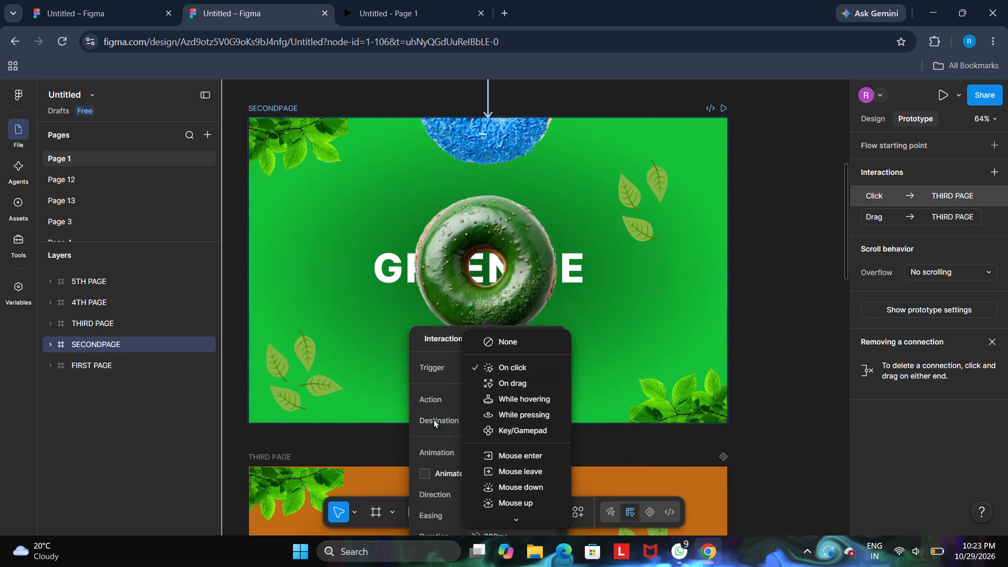
pyautogui.click(434, 402)
pyautogui.scroll(-1, 493, 455)
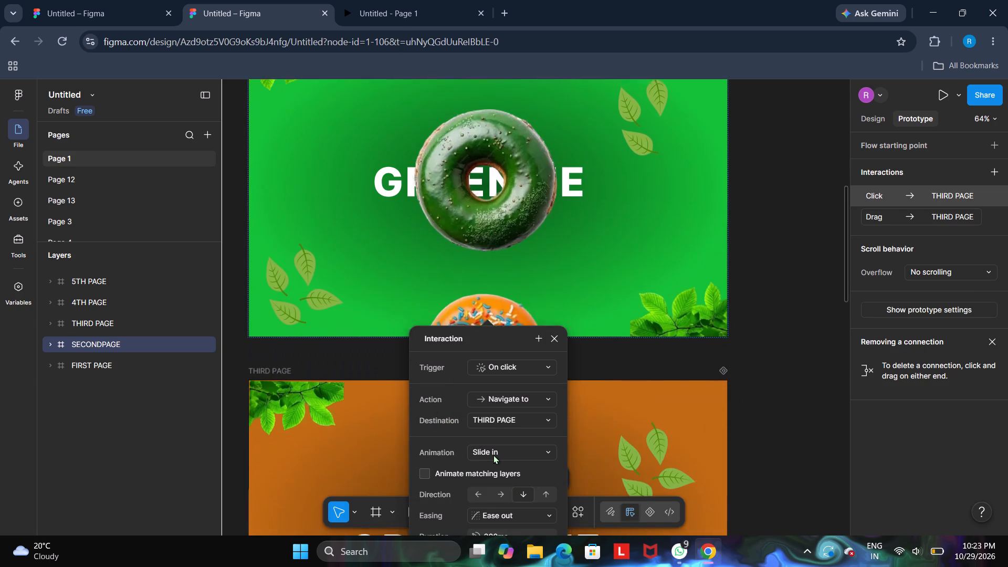
pyautogui.scroll(-1, 493, 455)
pyautogui.click(509, 512)
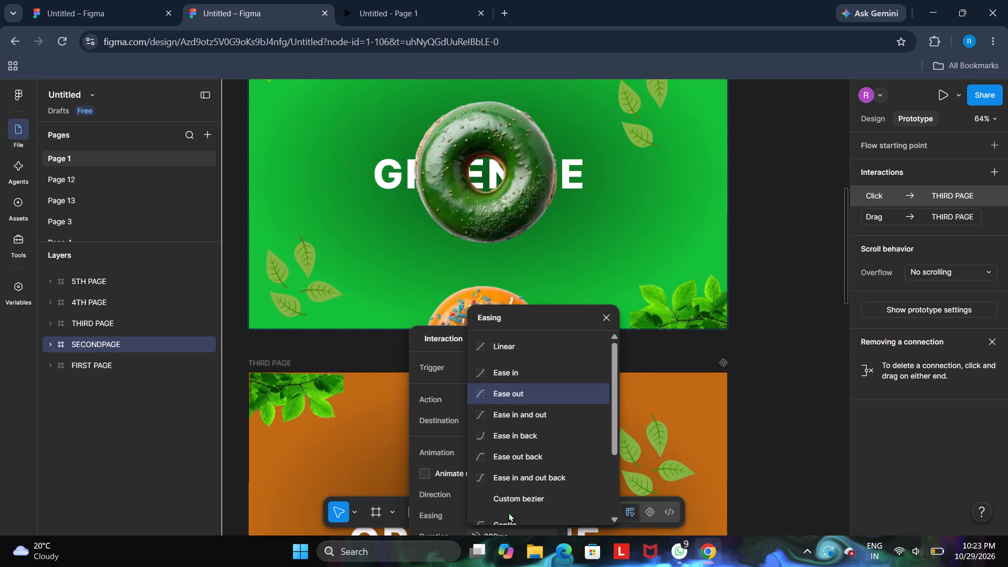
pyautogui.click(522, 474)
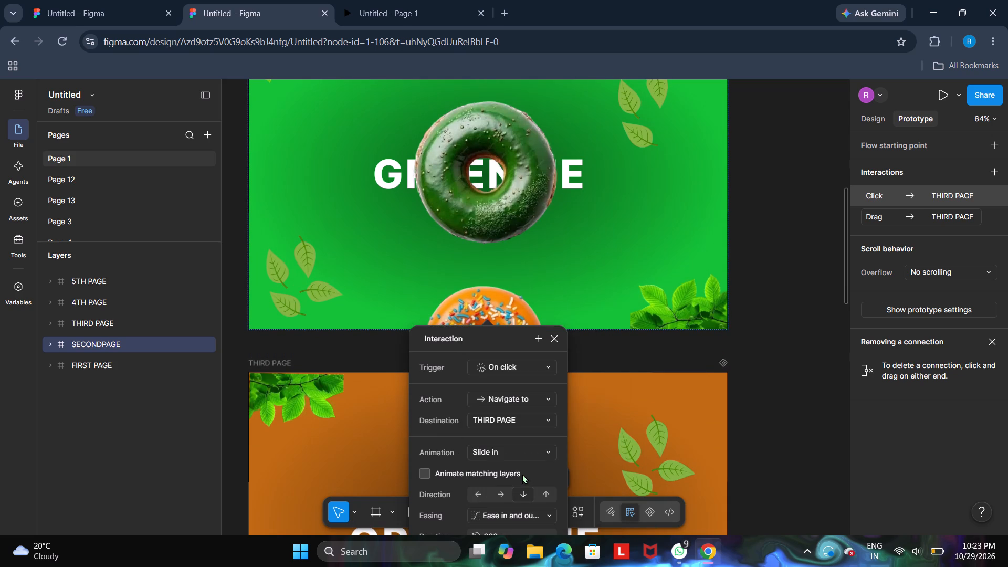
# Add an on-click interaction from THIRD PAGE to 4TH PAGE with matching layers animated.
pyautogui.scroll(-4, 522, 474)
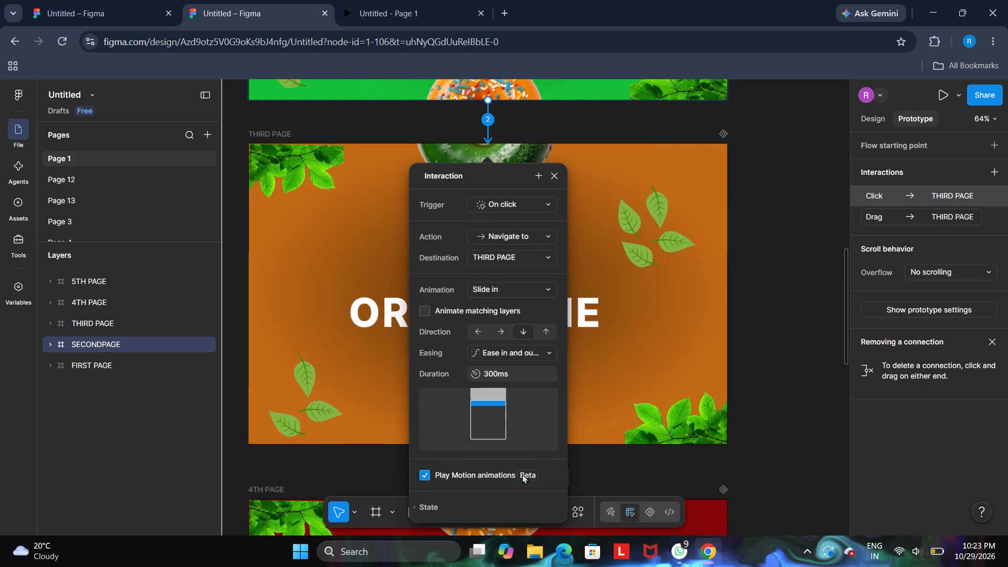
pyautogui.click(286, 131)
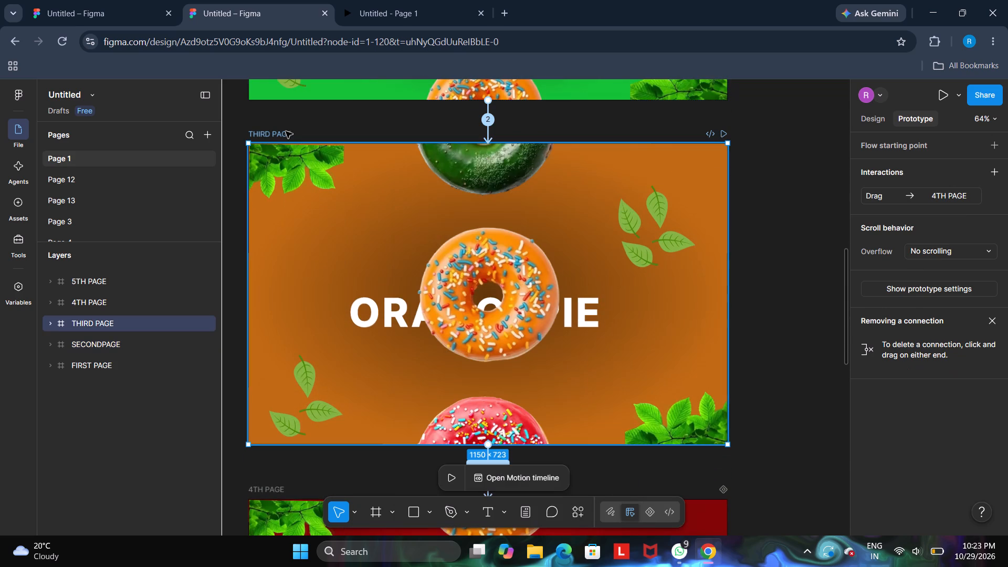
pyautogui.moveTo(728, 293); pyautogui.dragTo(567, 507)
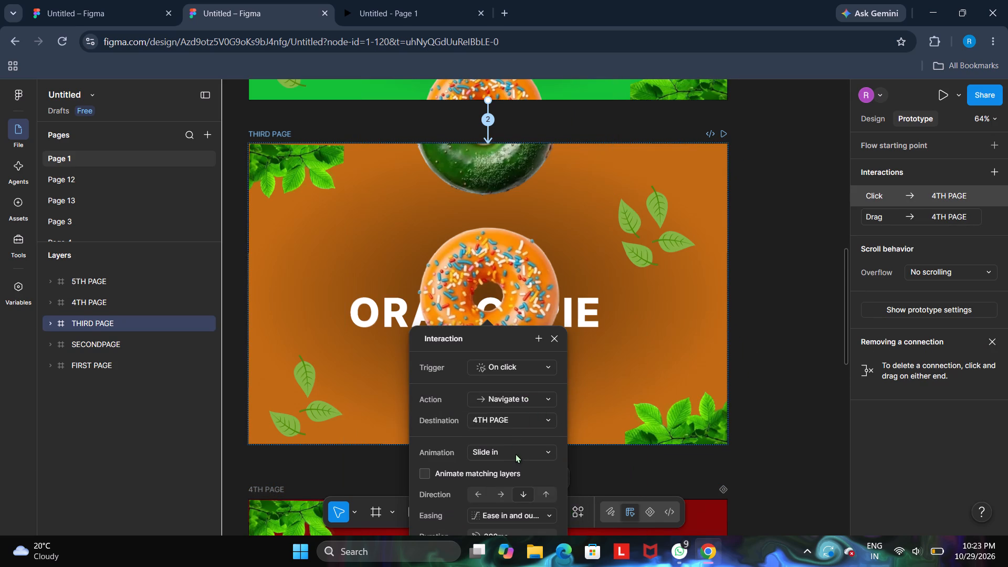
pyautogui.click(421, 473)
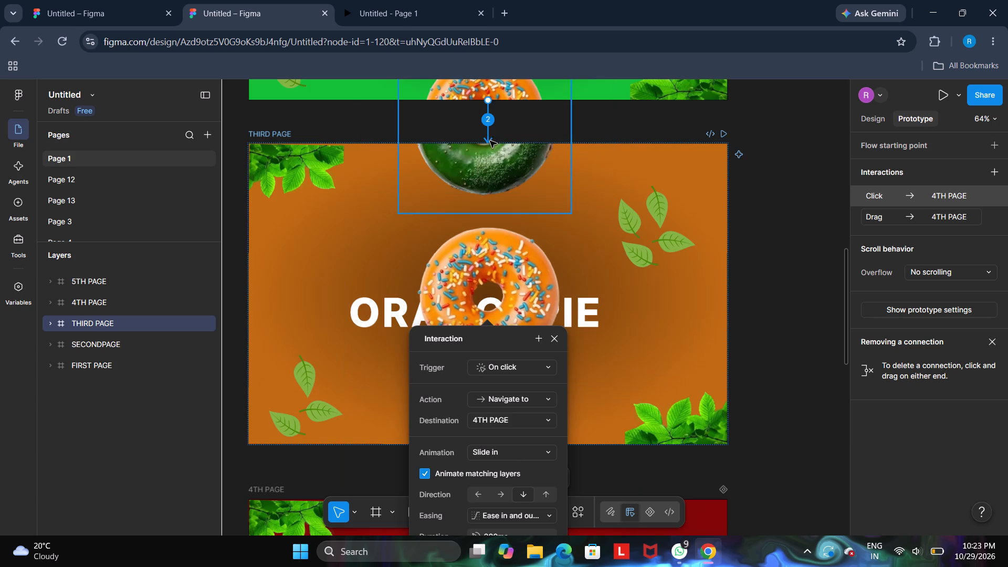
# Set the animation of both SECONDPAGE to THIRD PAGE interactions to Slide in.
pyautogui.click(490, 136)
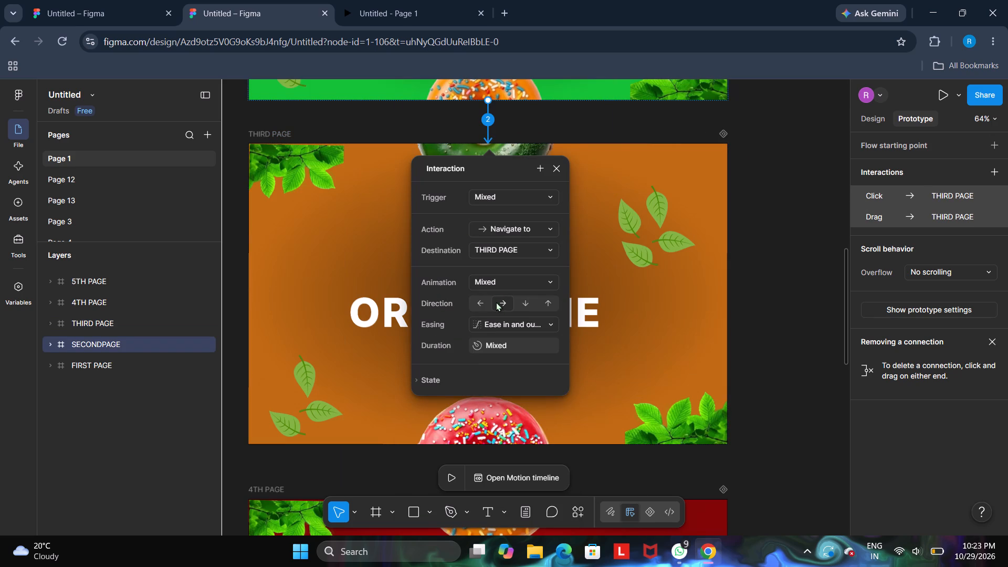
pyautogui.click(503, 280)
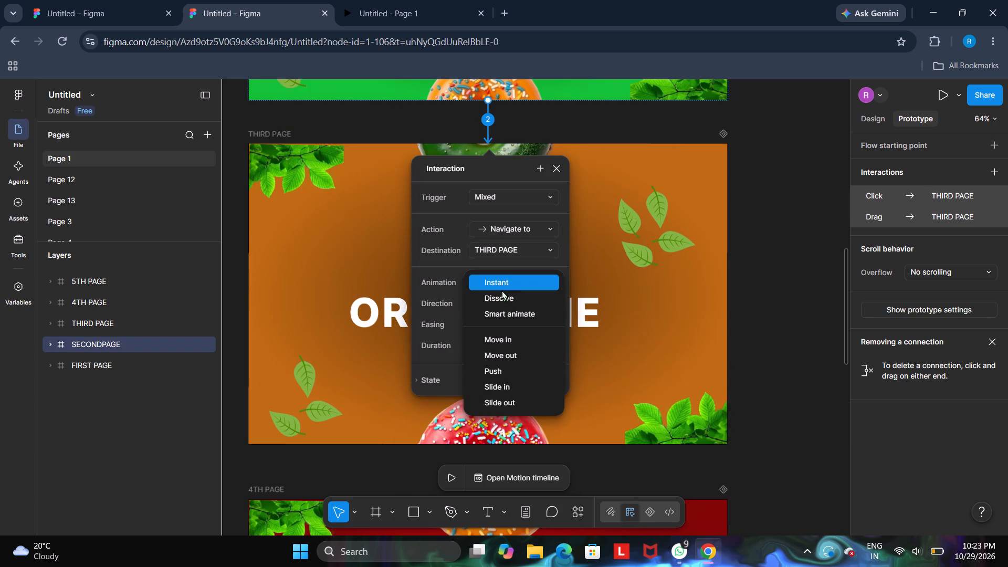
pyautogui.click(498, 384)
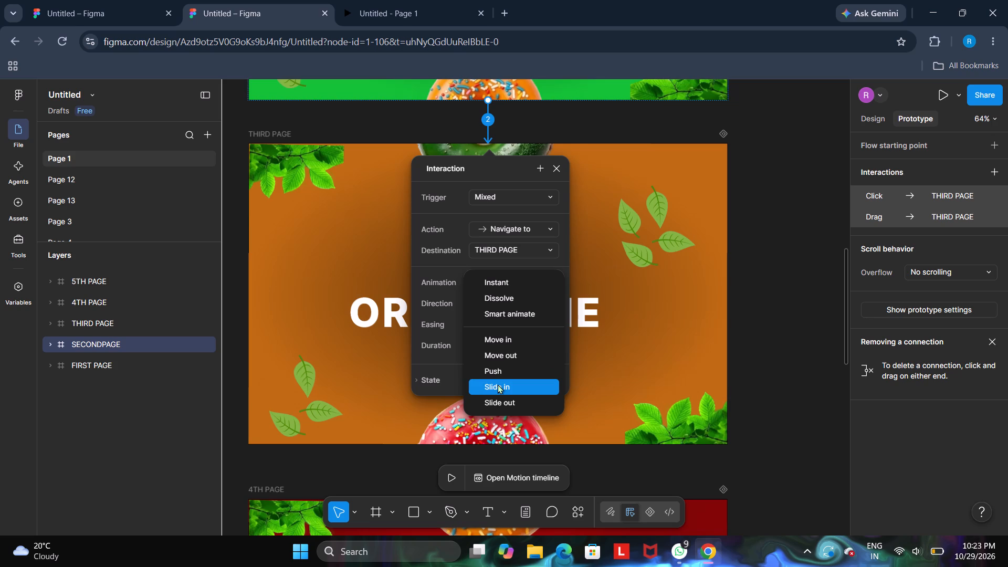
pyautogui.click(781, 282)
# Check the interaction settings of the connection from FIRST PAGE to SECONDPAGE.
pyautogui.scroll(4, 781, 282)
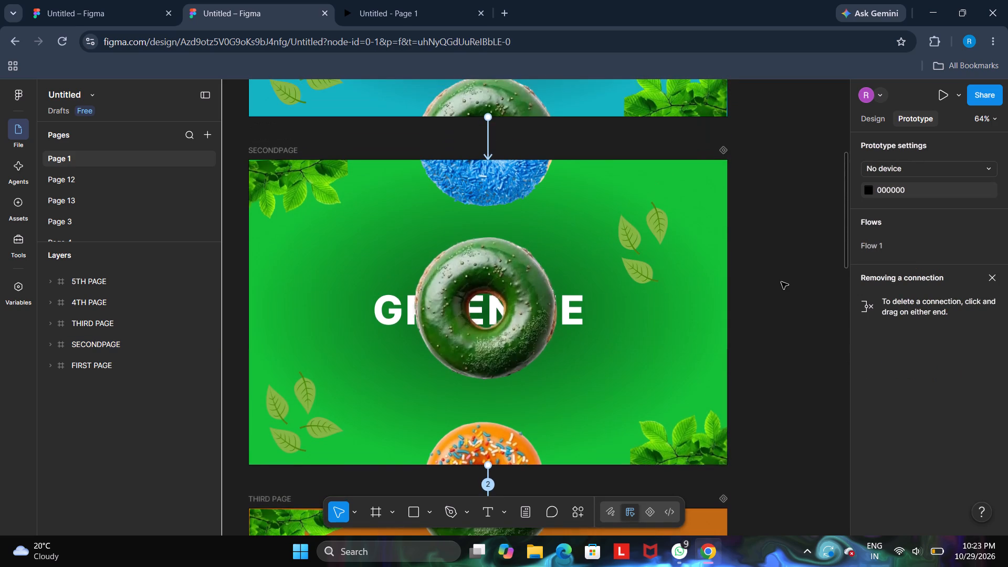
pyautogui.click(488, 138)
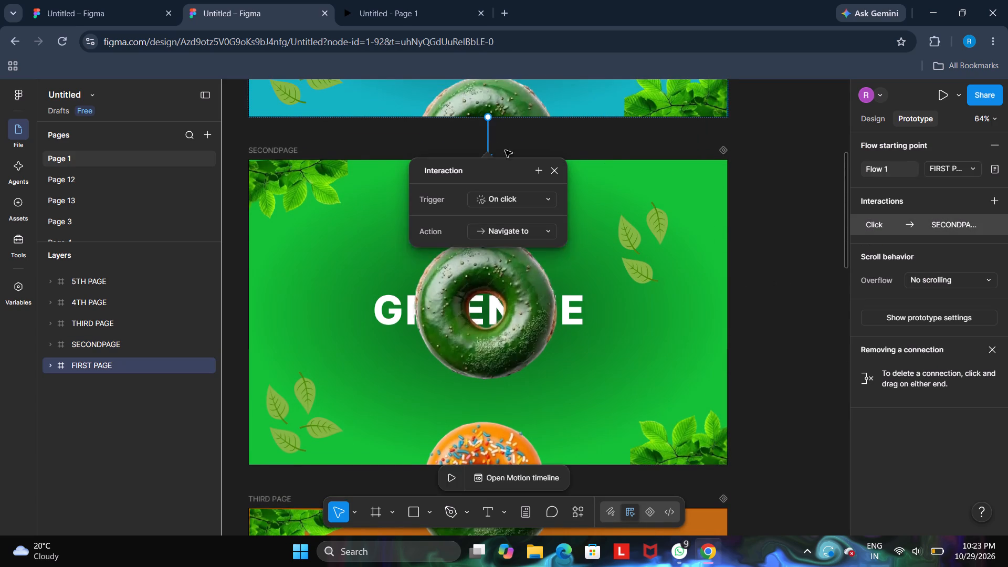
pyautogui.click(749, 343)
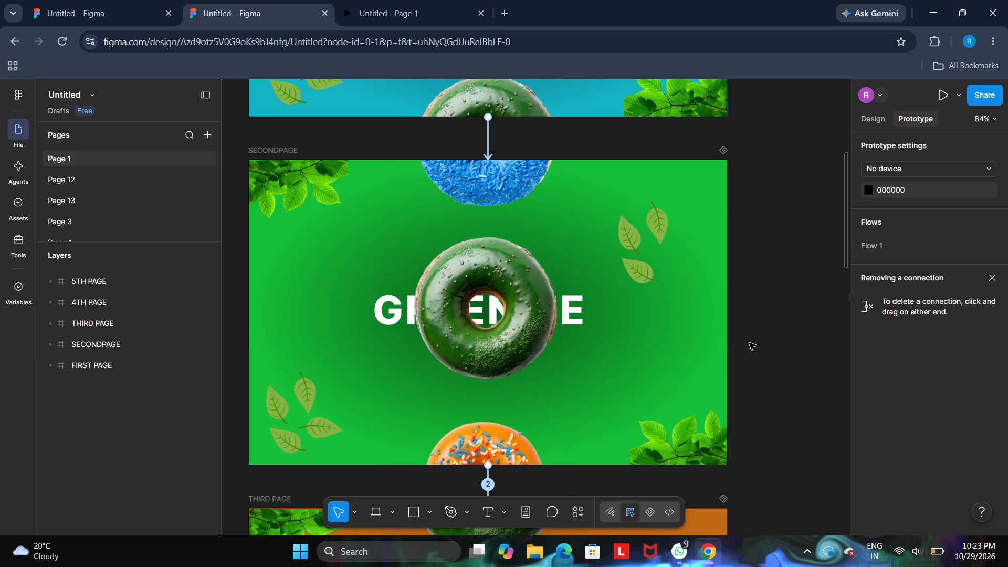
# Change the 4TH PAGE to 5TH PAGE interaction to an On click trigger with Slide in animation and matching layers animated.
pyautogui.scroll(-8, 749, 343)
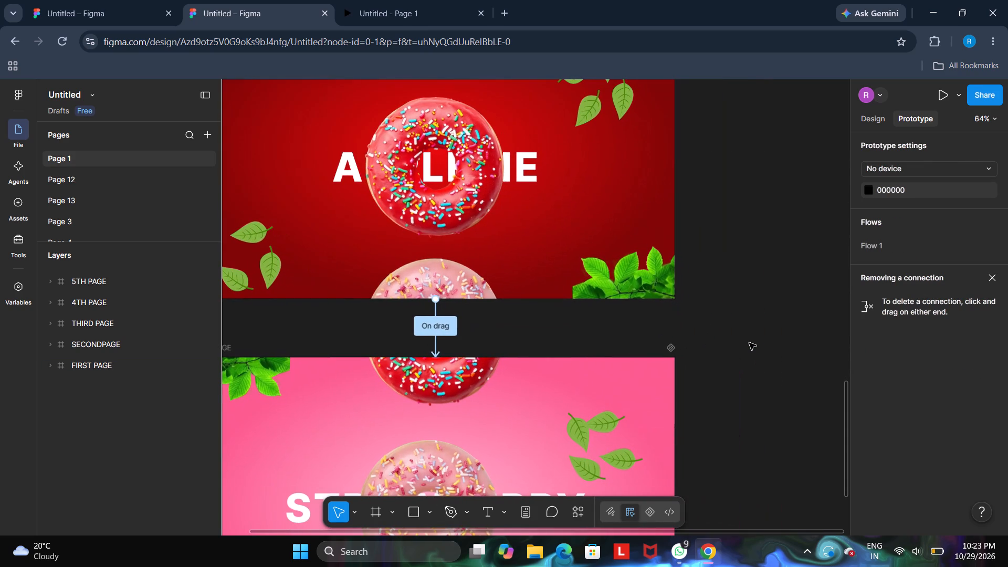
pyautogui.click(581, 334)
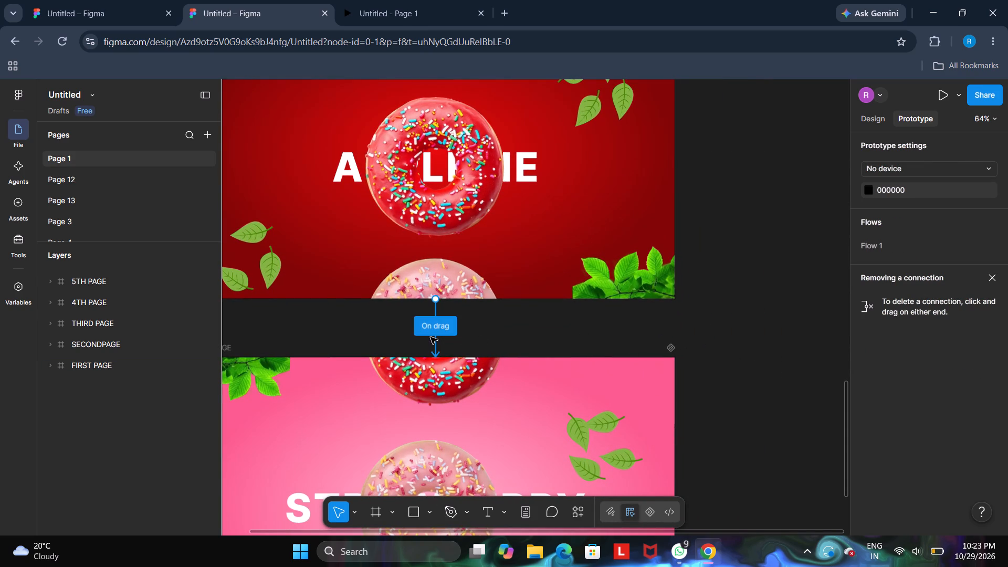
pyautogui.click(433, 343)
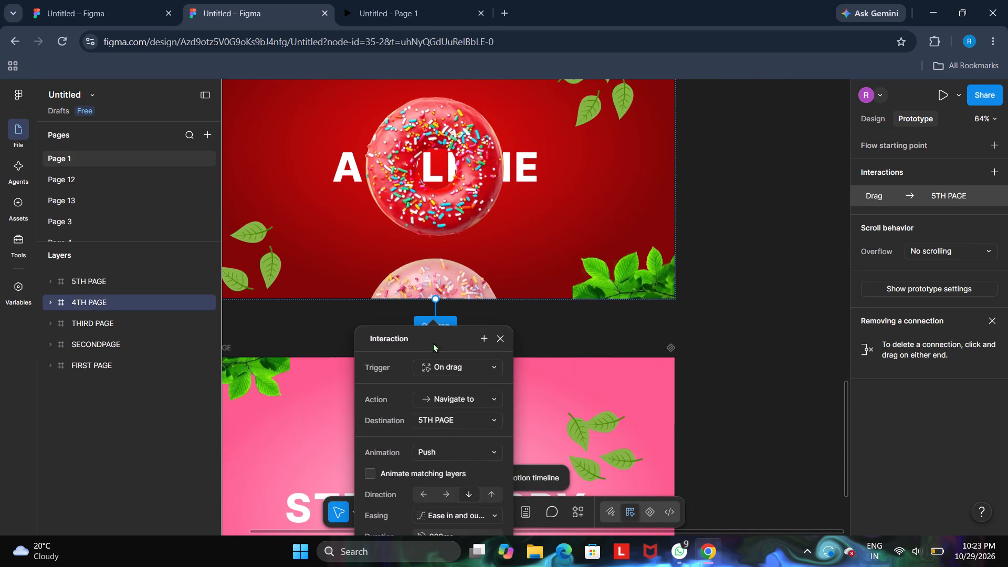
pyautogui.click(377, 471)
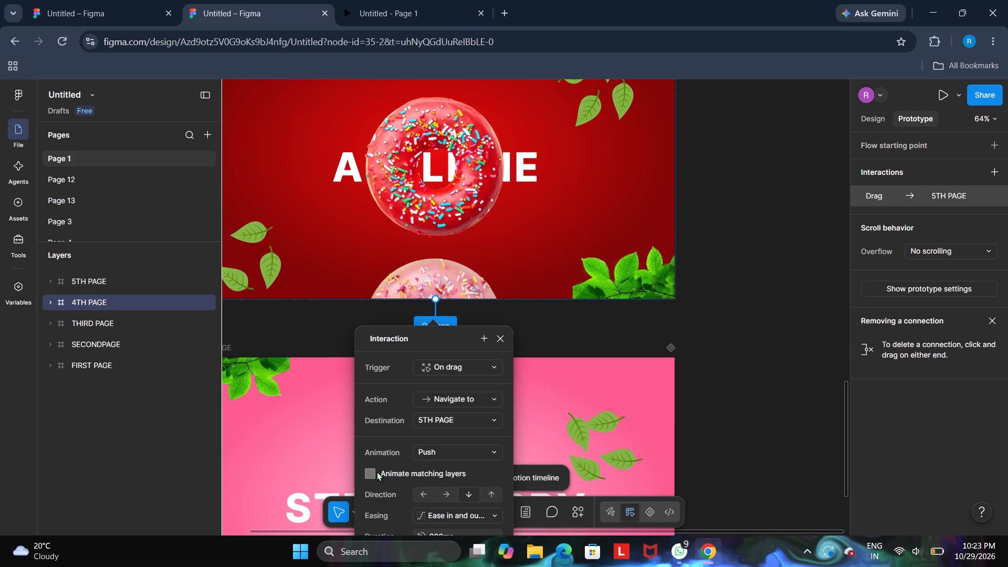
pyautogui.click(436, 446)
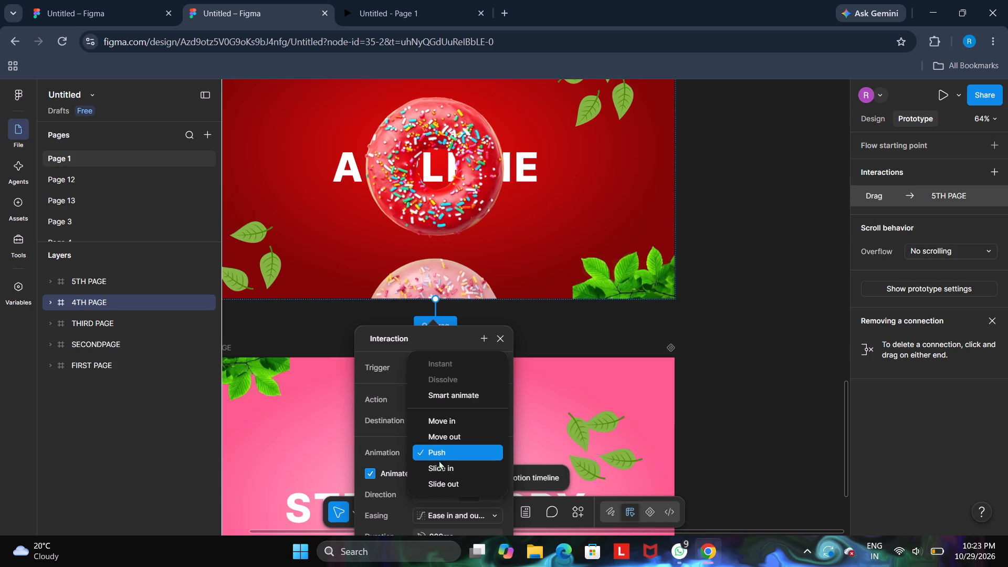
pyautogui.click(437, 462)
pyautogui.scroll(-1, 437, 462)
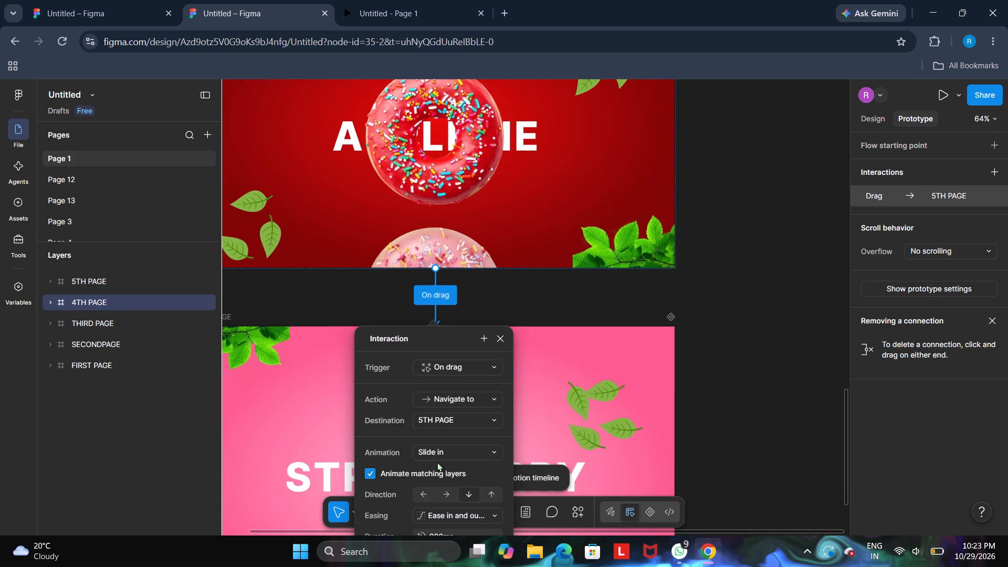
pyautogui.click(443, 370)
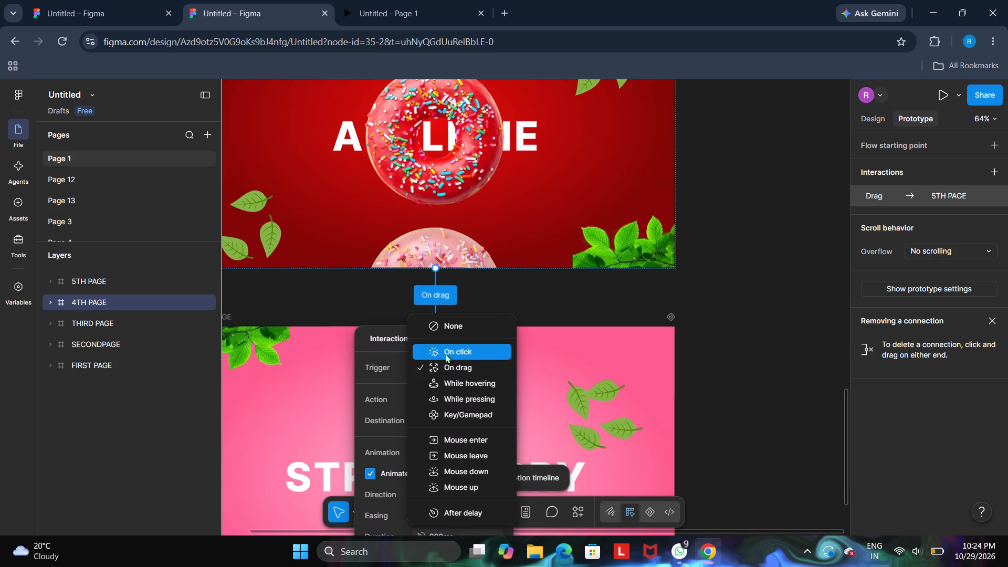
pyautogui.click(446, 353)
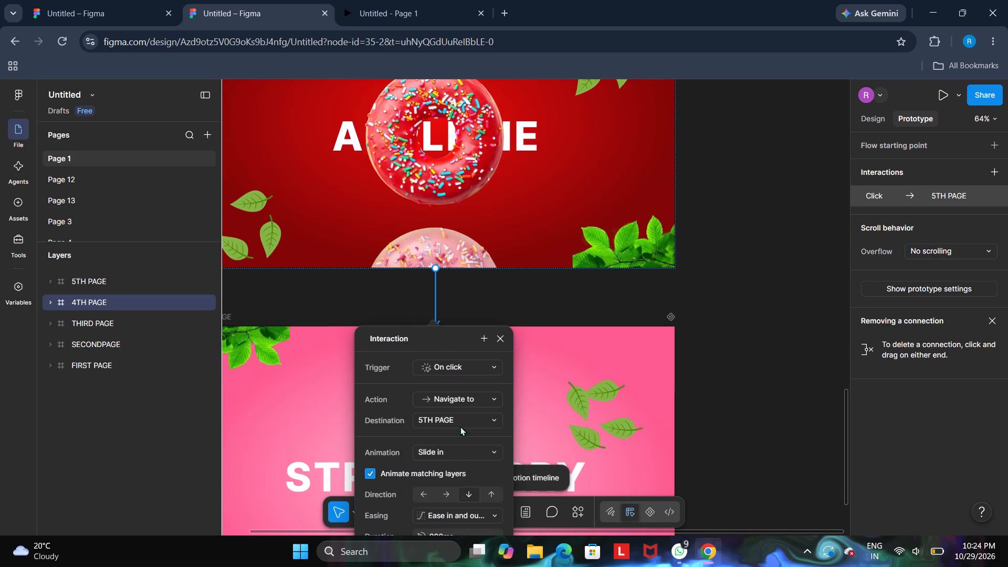
pyautogui.scroll(-1, 460, 426)
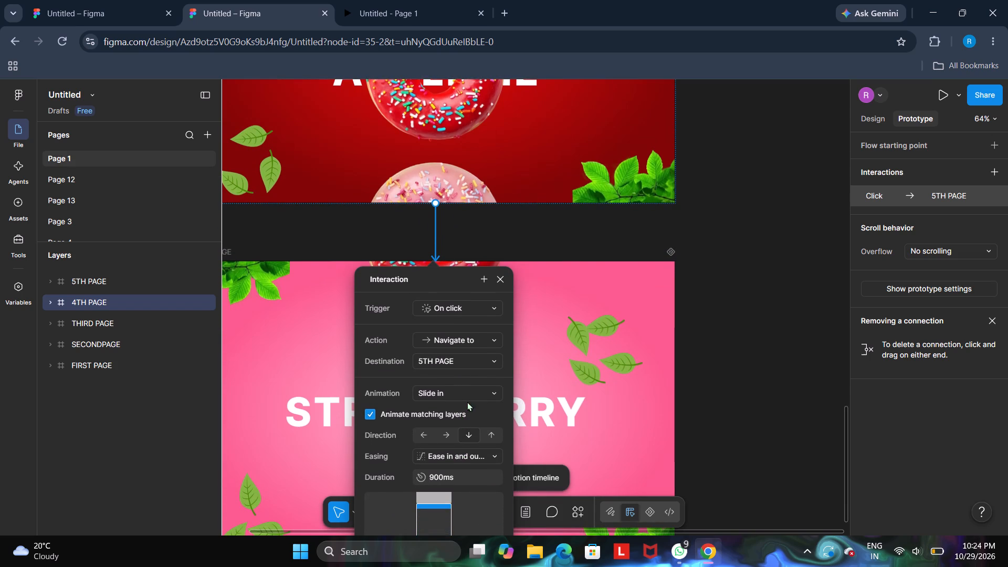
pyautogui.click(498, 278)
# Set both THIRD PAGE to 4TH PAGE interactions to Slide in with the downward direction.
pyautogui.scroll(3, 490, 191)
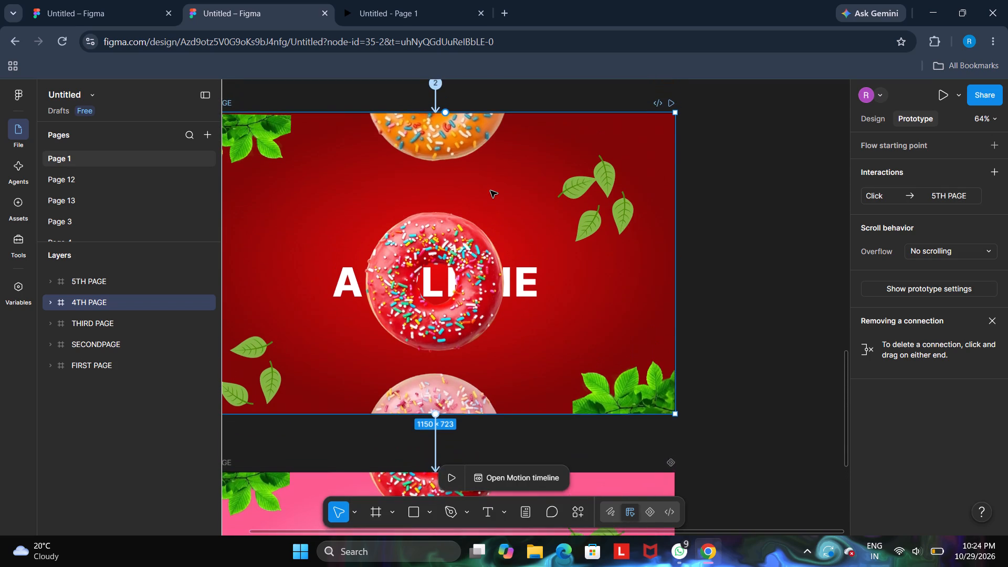
pyautogui.scroll(1, 490, 191)
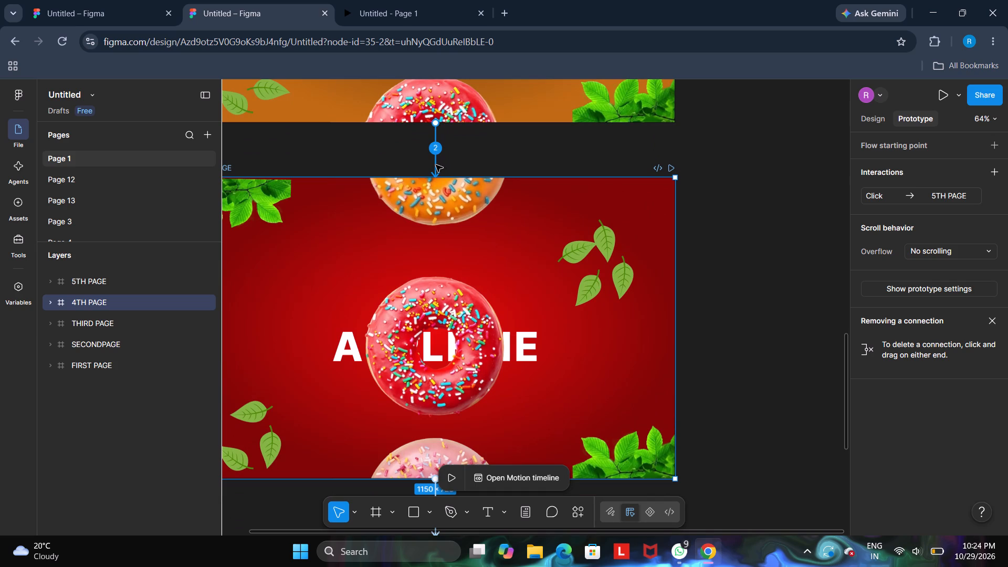
pyautogui.click(435, 164)
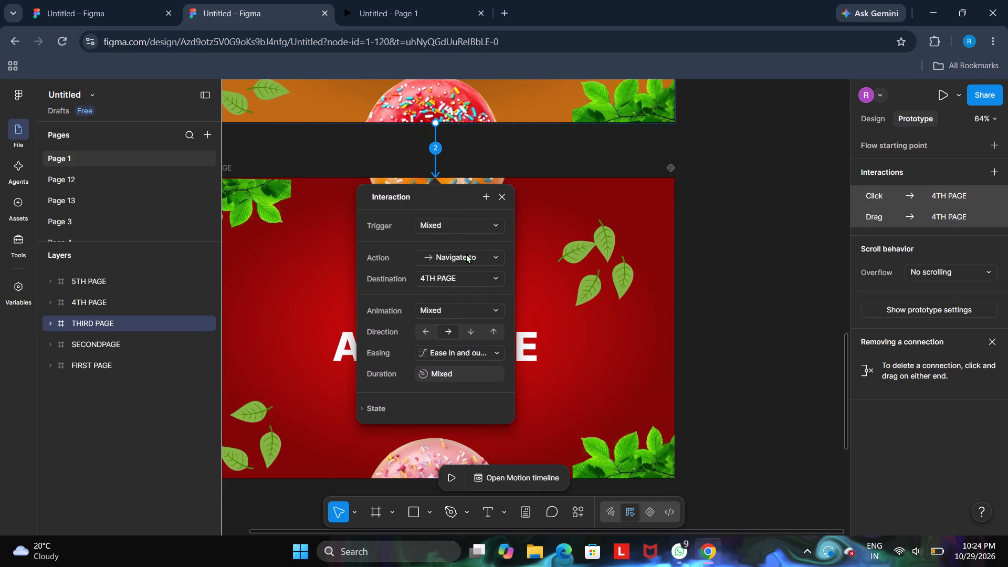
pyautogui.click(457, 309)
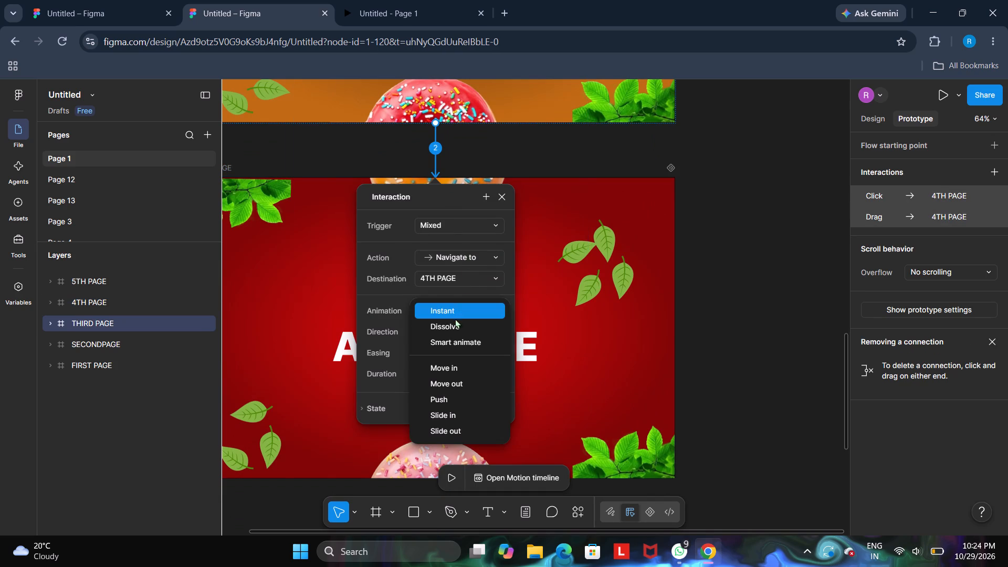
pyautogui.click(451, 416)
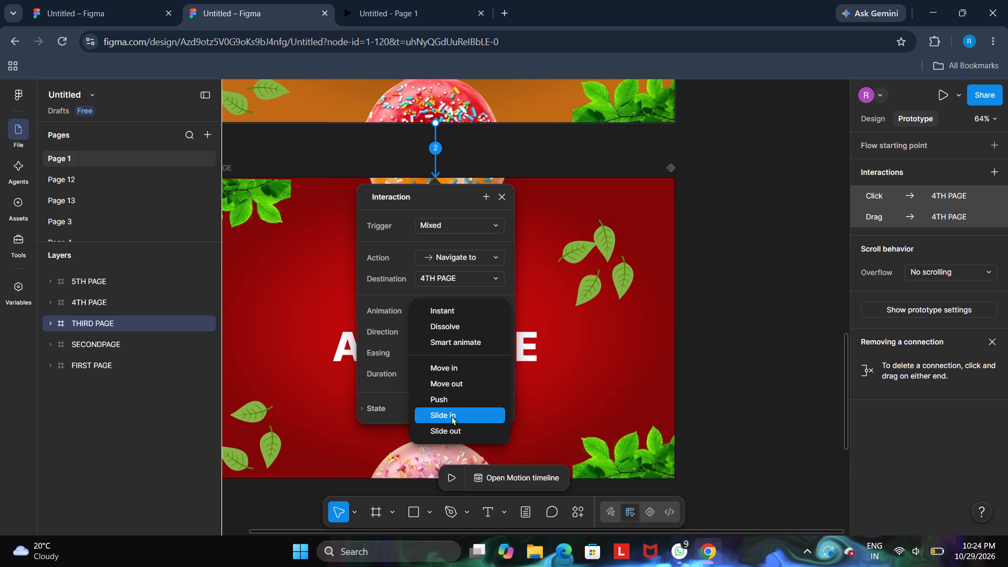
pyautogui.click(472, 350)
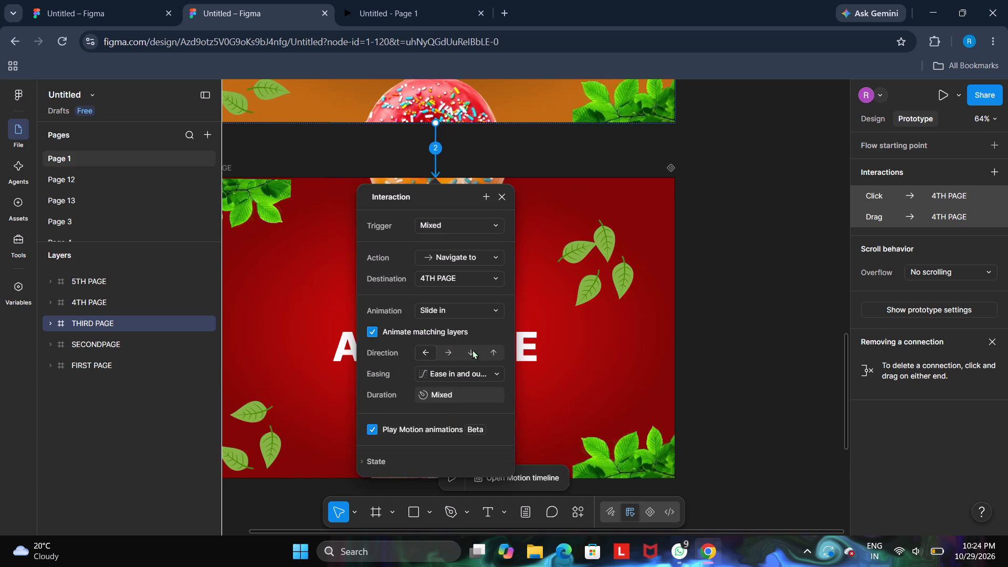
pyautogui.click(504, 196)
# Set the slide direction of both SECONDPAGE to THIRD PAGE interactions to down.
pyautogui.scroll(3, 485, 175)
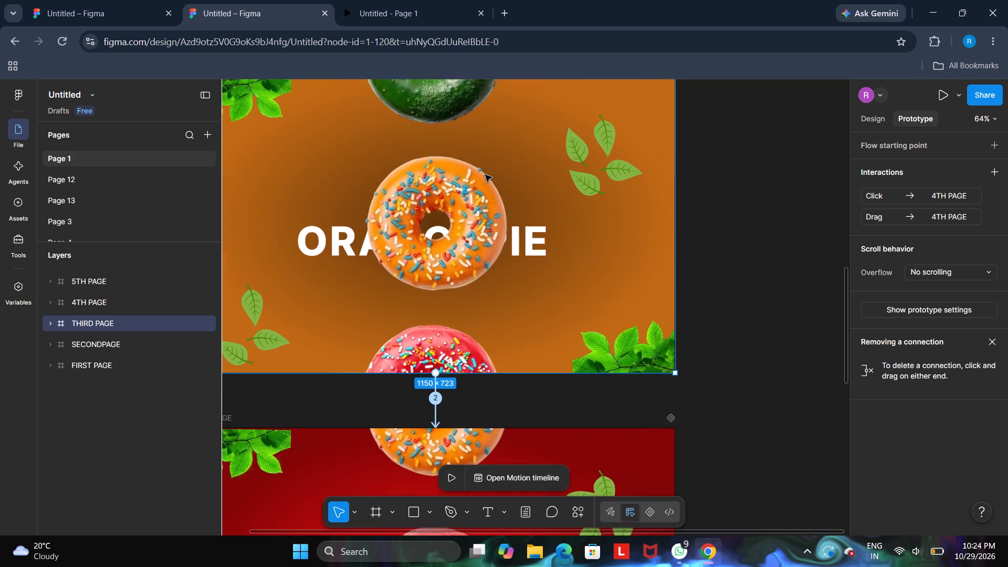
pyautogui.scroll(2, 485, 175)
pyautogui.click(440, 172)
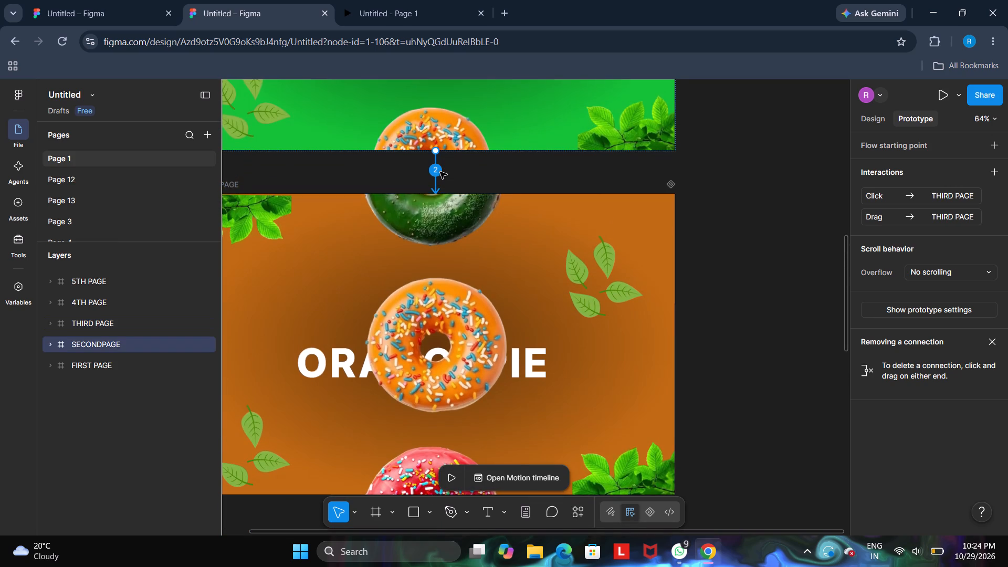
pyautogui.click(475, 356)
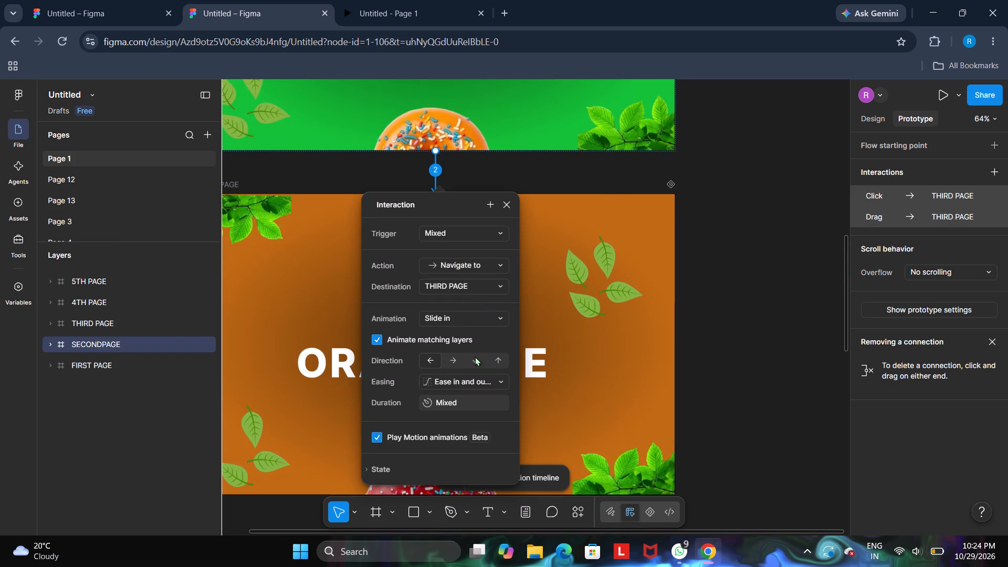
# Check the interaction settings of the connection from FIRST PAGE to SECONDPAGE.
pyautogui.click(505, 204)
pyautogui.scroll(3, 470, 168)
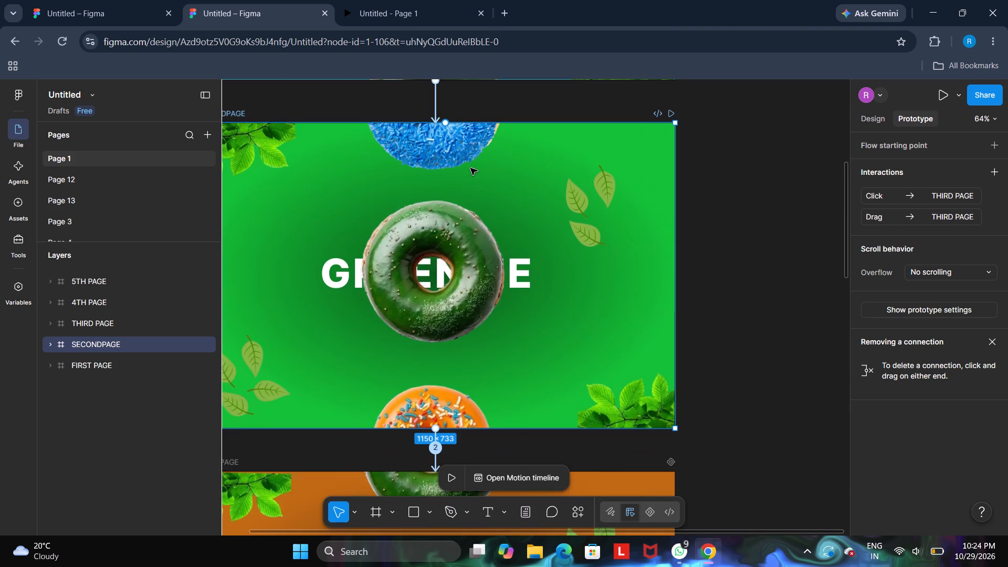
pyautogui.click(436, 95)
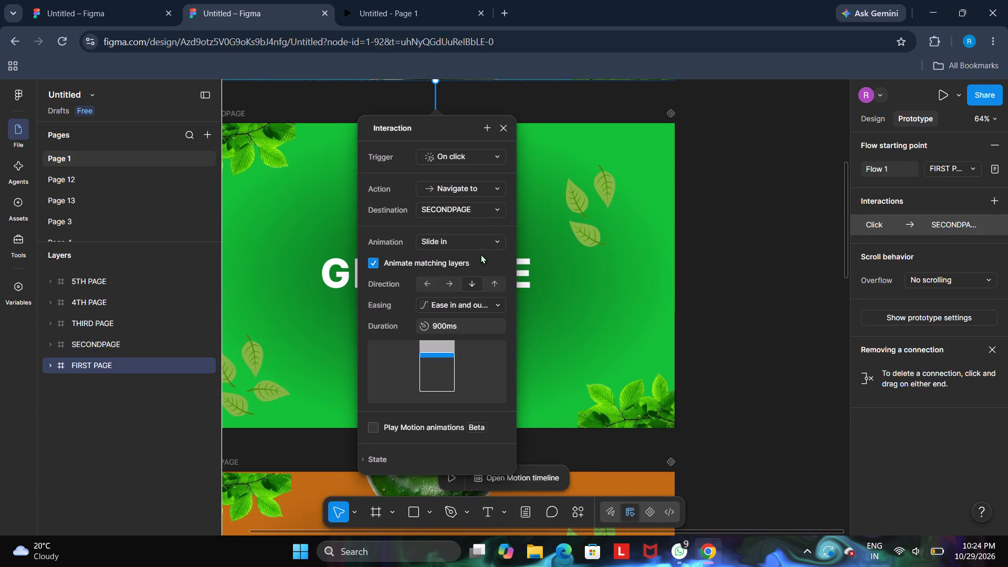
pyautogui.click(503, 130)
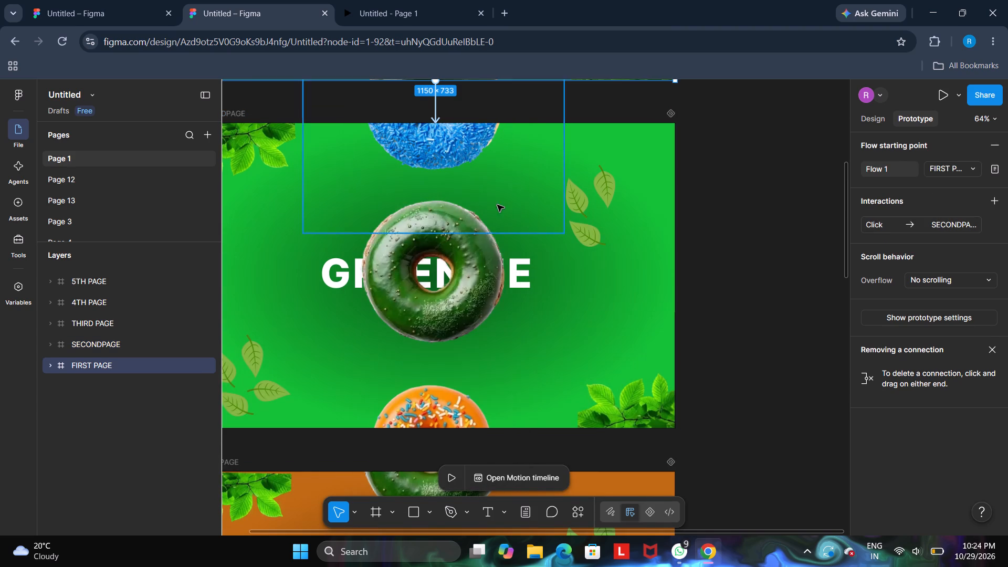
# Review the remaining frame connections down to the link between 4TH PAGE and 5TH PAGE.
pyautogui.scroll(-6, 459, 291)
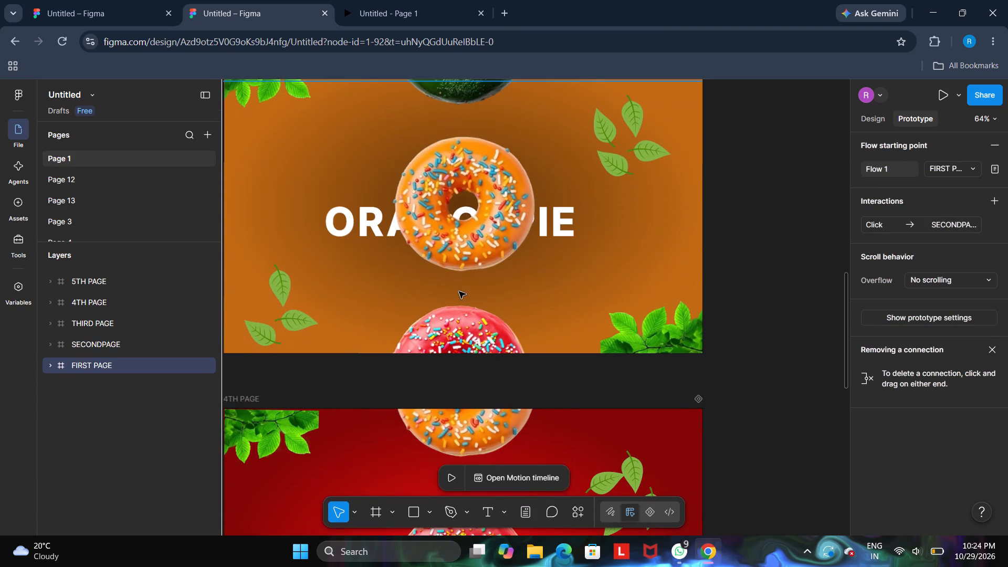
pyautogui.scroll(-1, 459, 291)
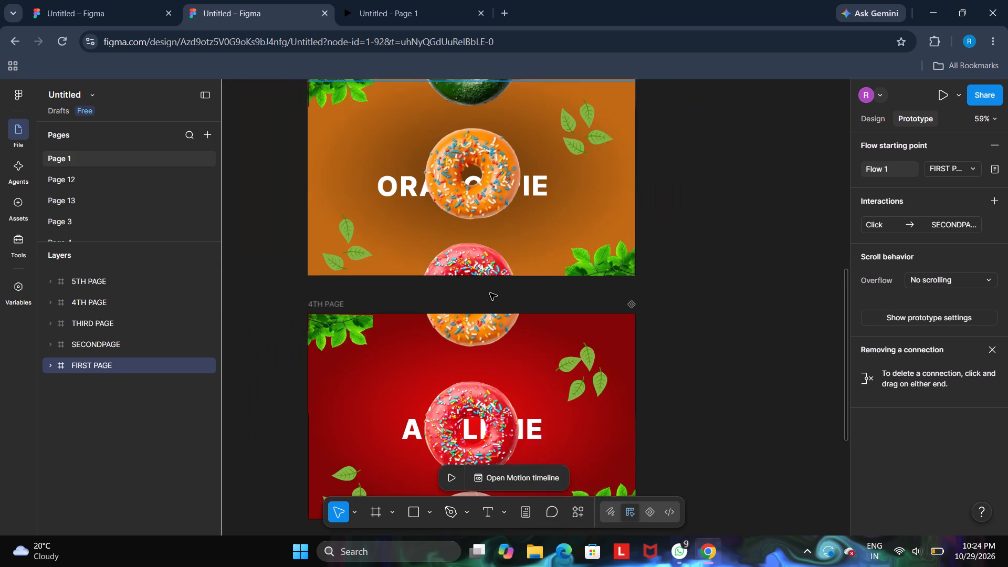
pyautogui.click(777, 198)
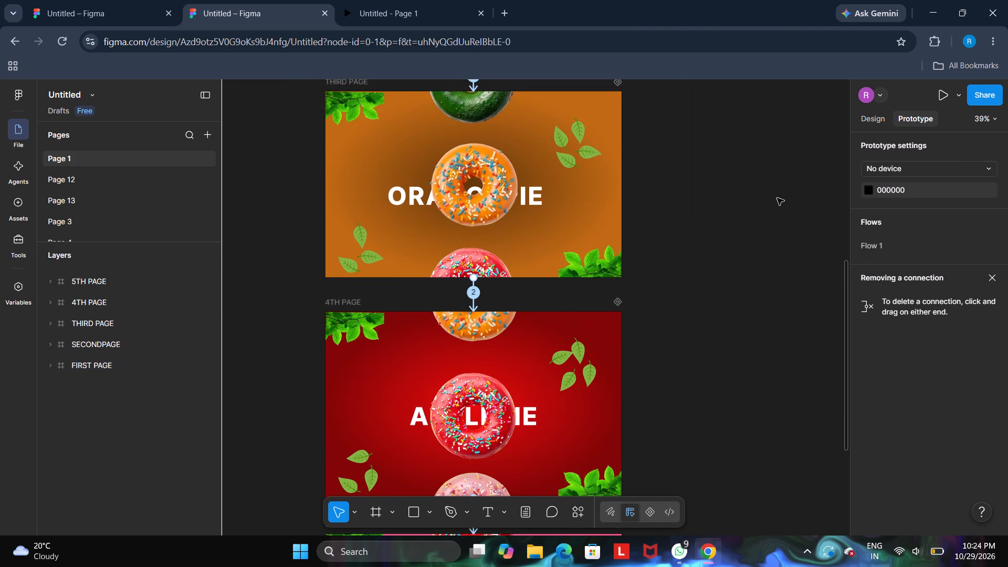
pyautogui.scroll(-4, 719, 228)
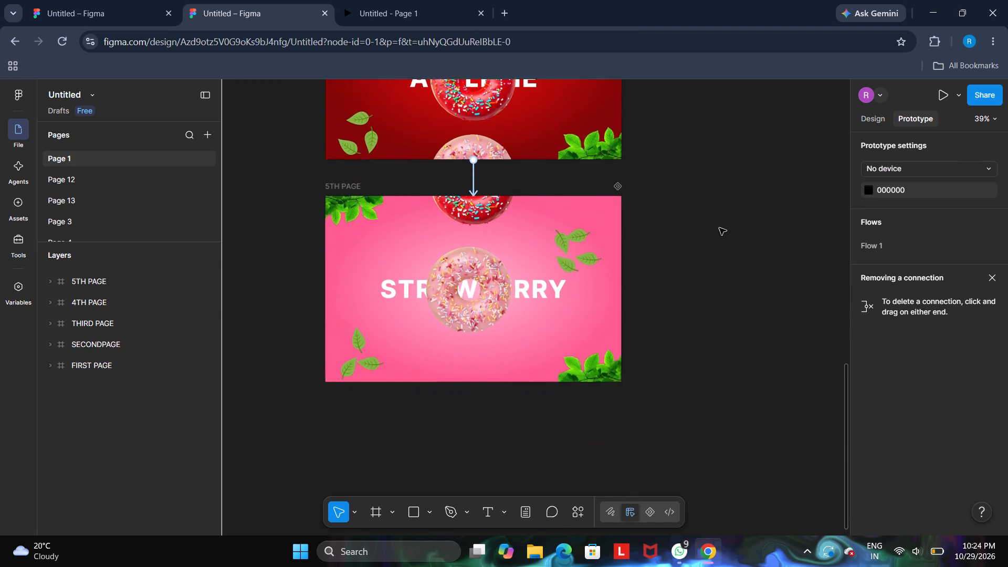
pyautogui.scroll(-1, 719, 228)
pyautogui.click(473, 203)
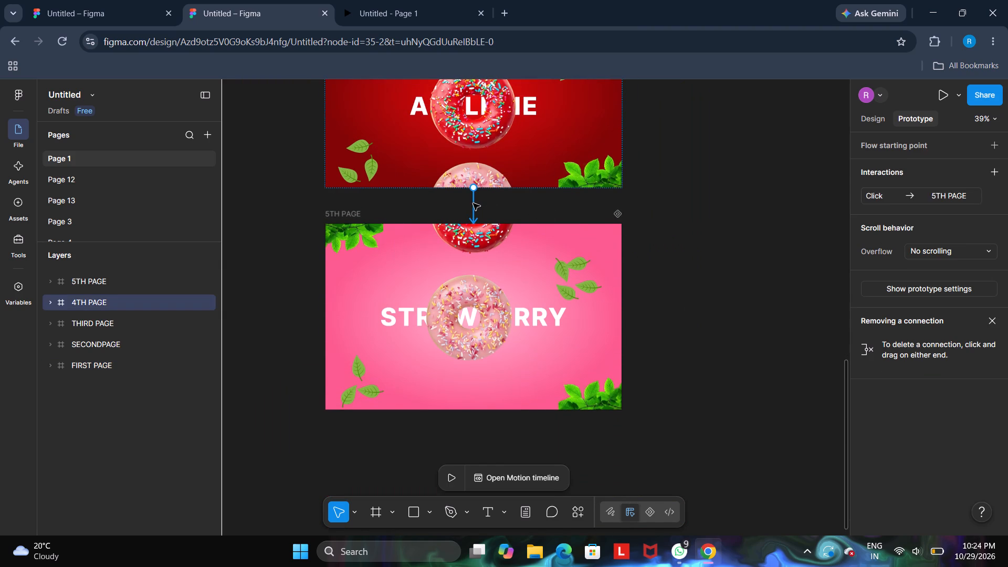
pyautogui.click(677, 300)
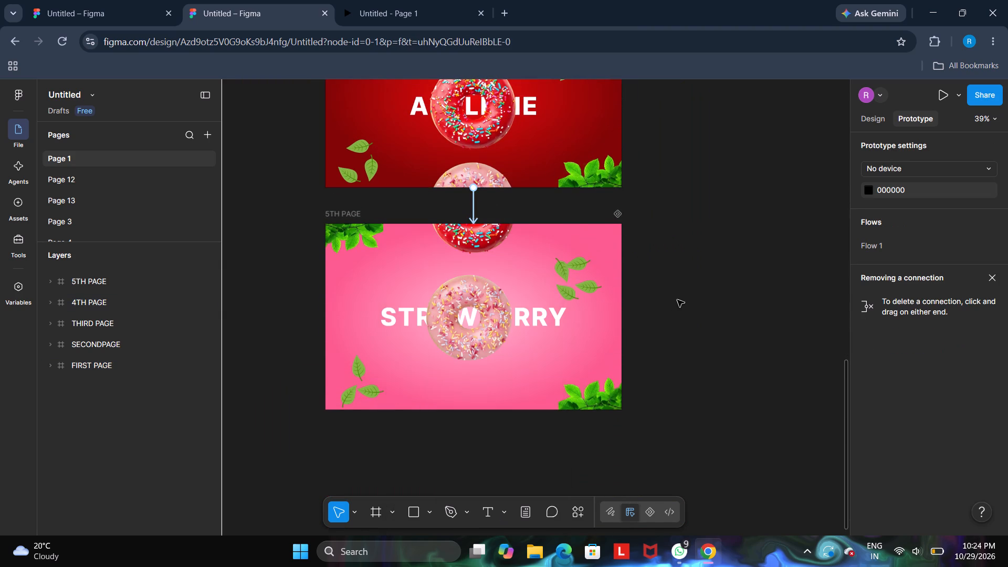
# Present the prototype from the Blueberry frame and step through the transitions to the Strawberry frame.
pyautogui.click(939, 90)
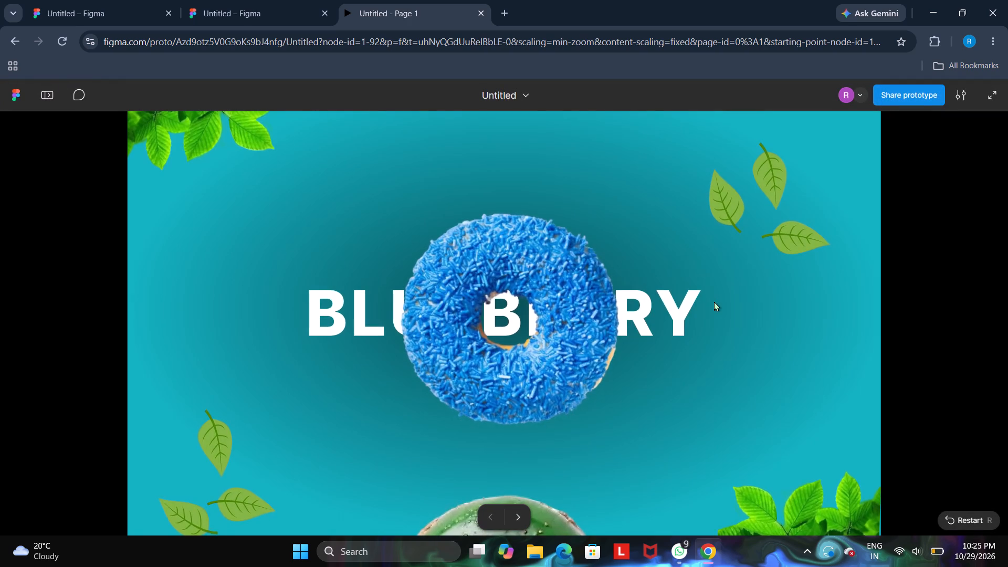
pyautogui.press('Right')
pyautogui.press('Right')
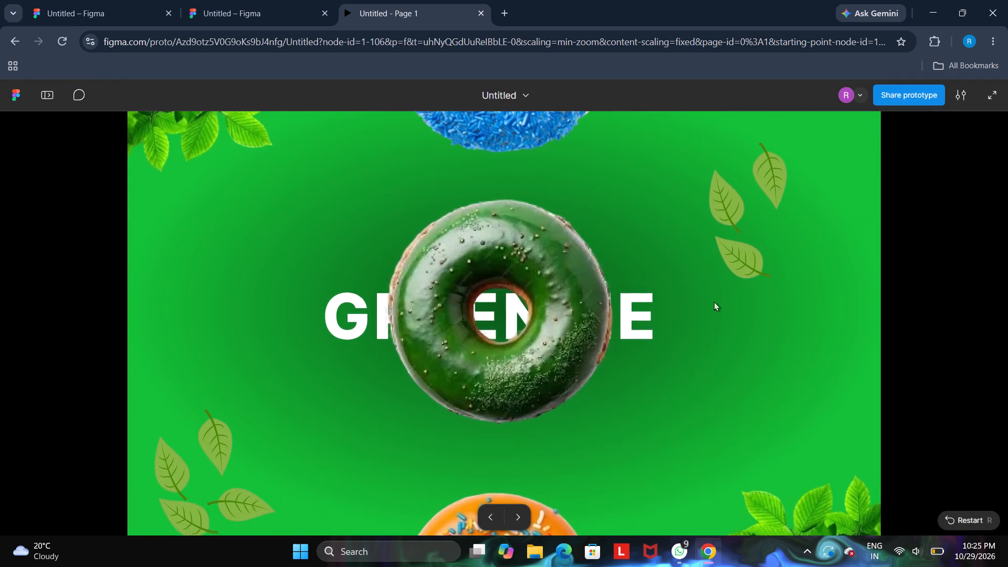
pyautogui.press('Left')
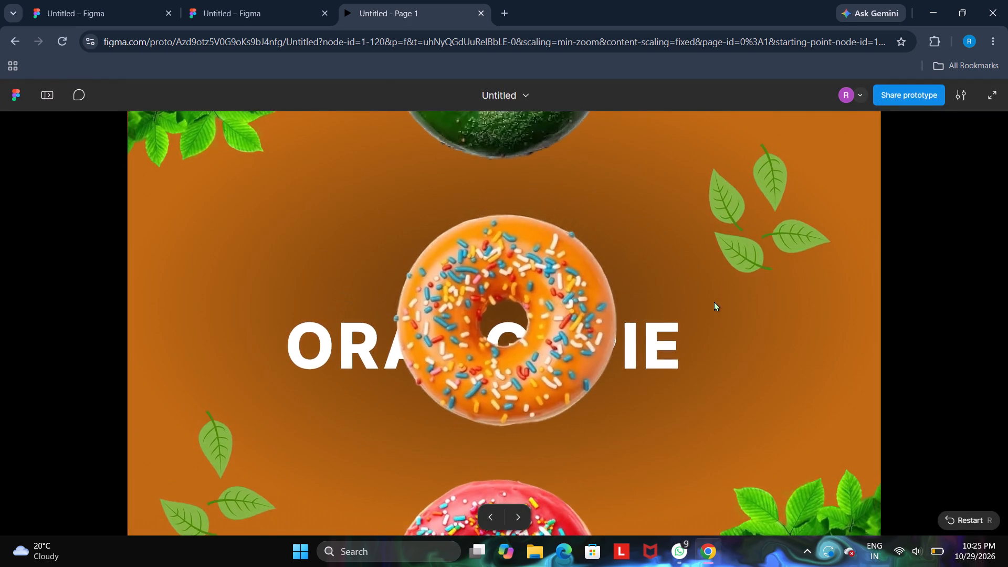
pyautogui.press('Right')
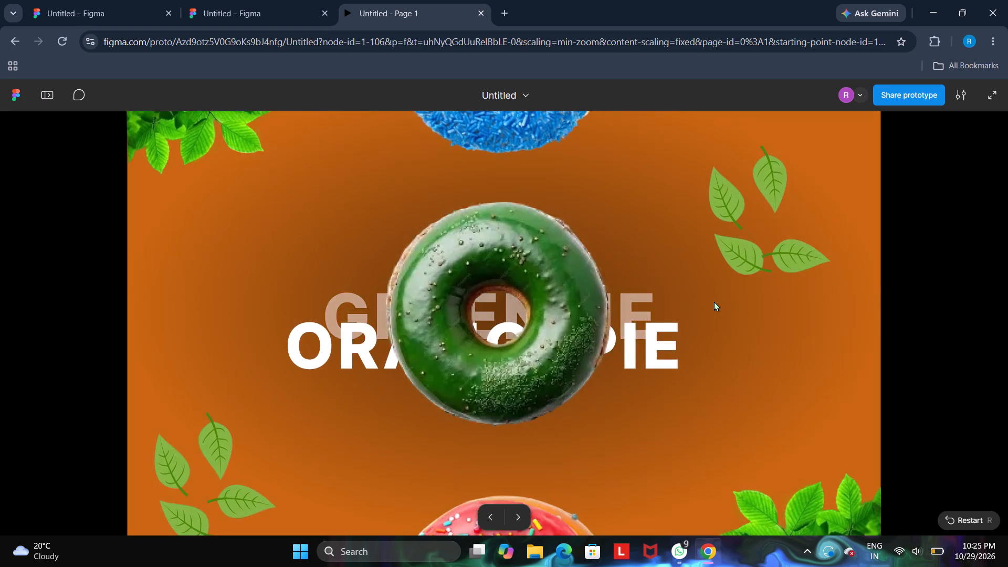
pyautogui.press('Right')
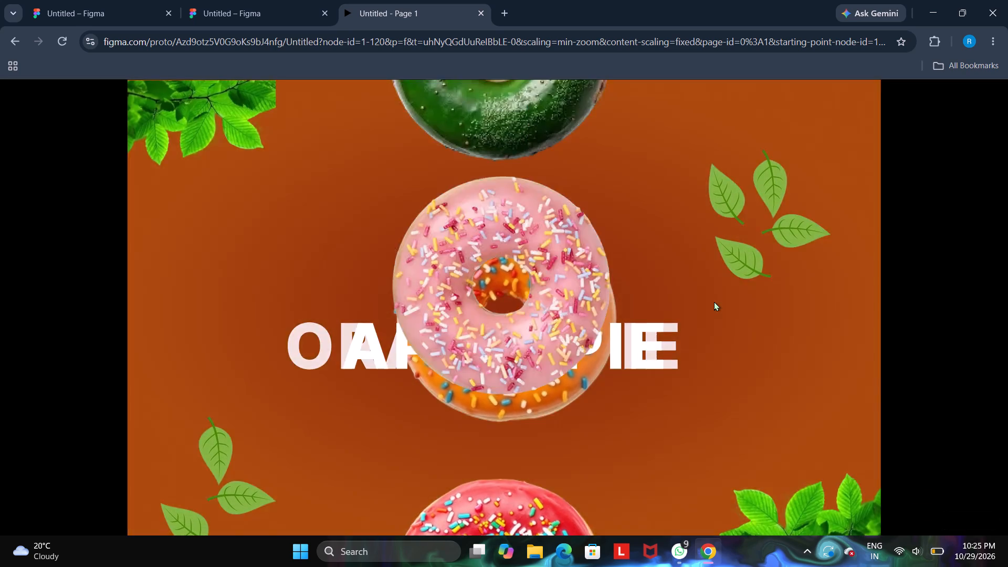
pyautogui.press('Right')
pyautogui.press('Right')
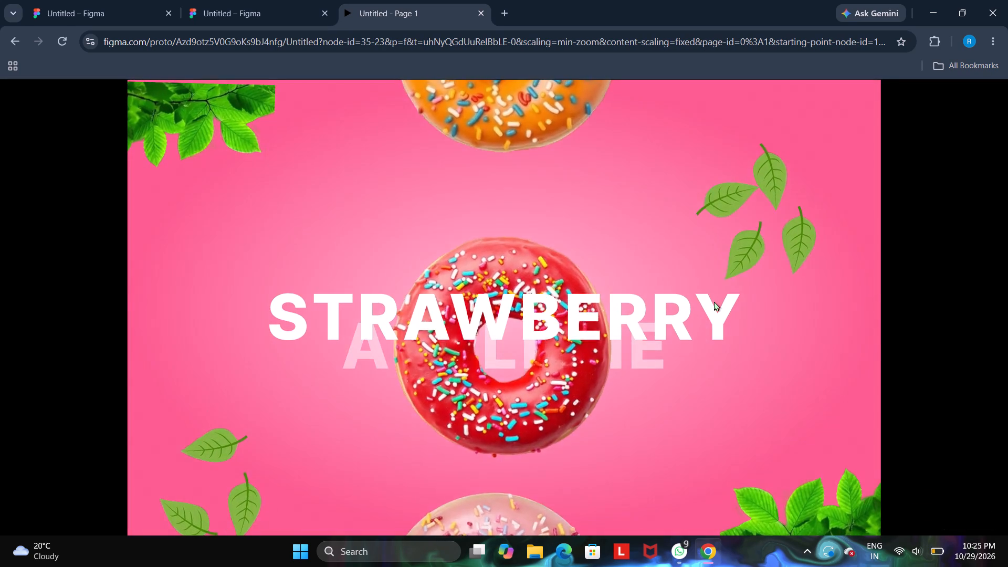
pyautogui.press('Right')
pyautogui.press('Right')
# Return the prototype to the Blueberry frame and replay the transitions through to Strawberry.
pyautogui.press('Left')
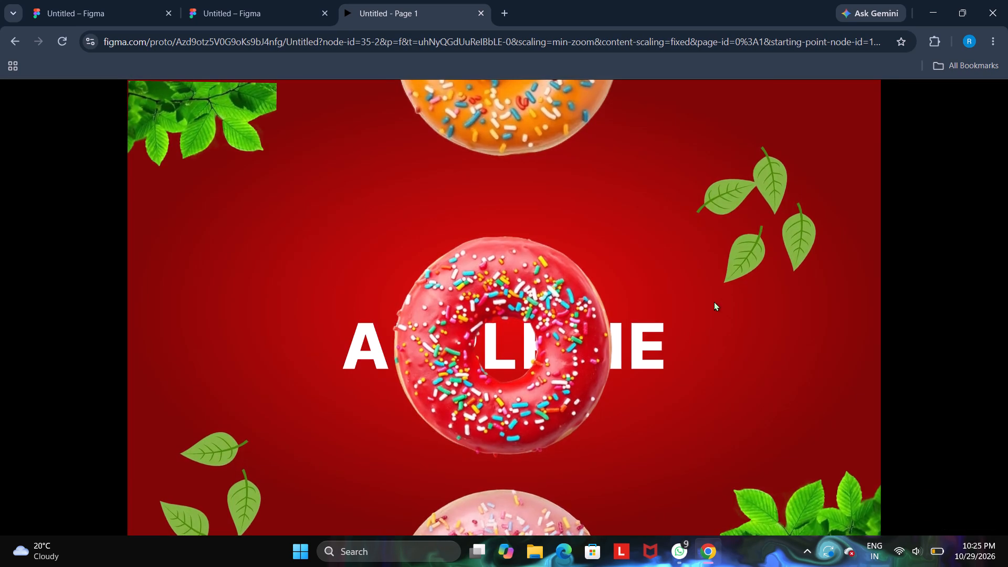
pyautogui.press('Left')
pyautogui.press('Left')
pyautogui.press('Left')
pyautogui.press('Left')
pyautogui.press('Left')
pyautogui.press('Left')
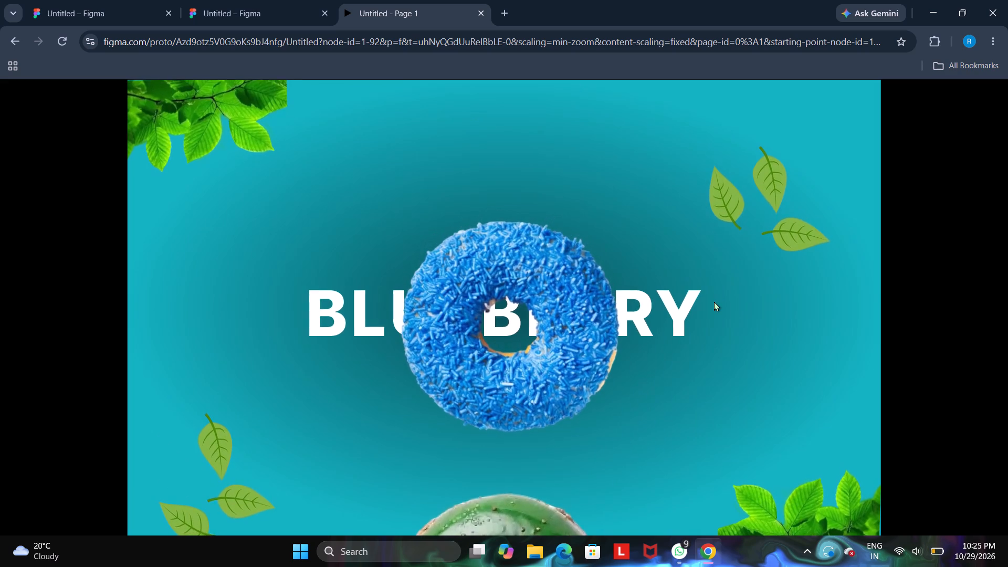
pyautogui.press('Right')
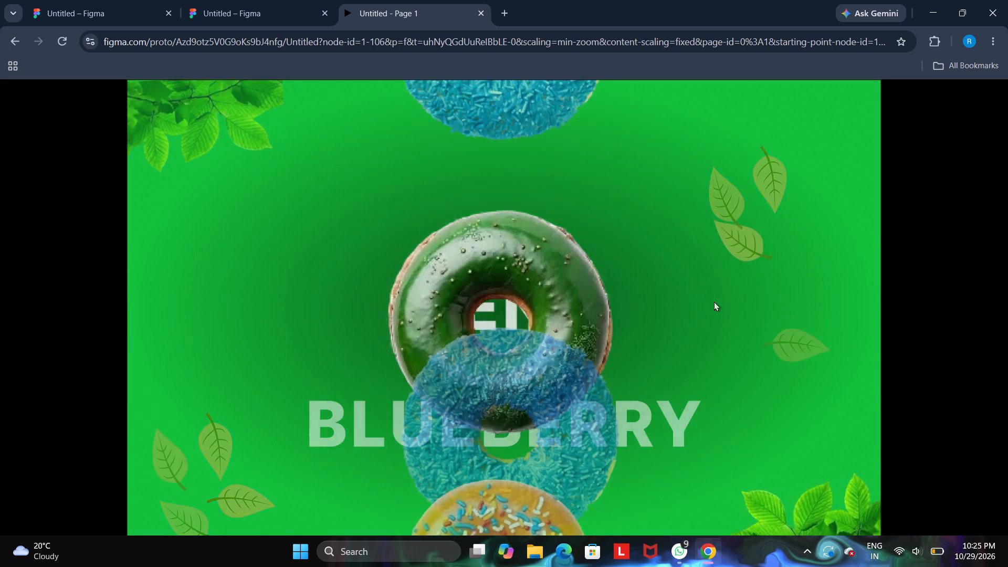
pyautogui.press('Right')
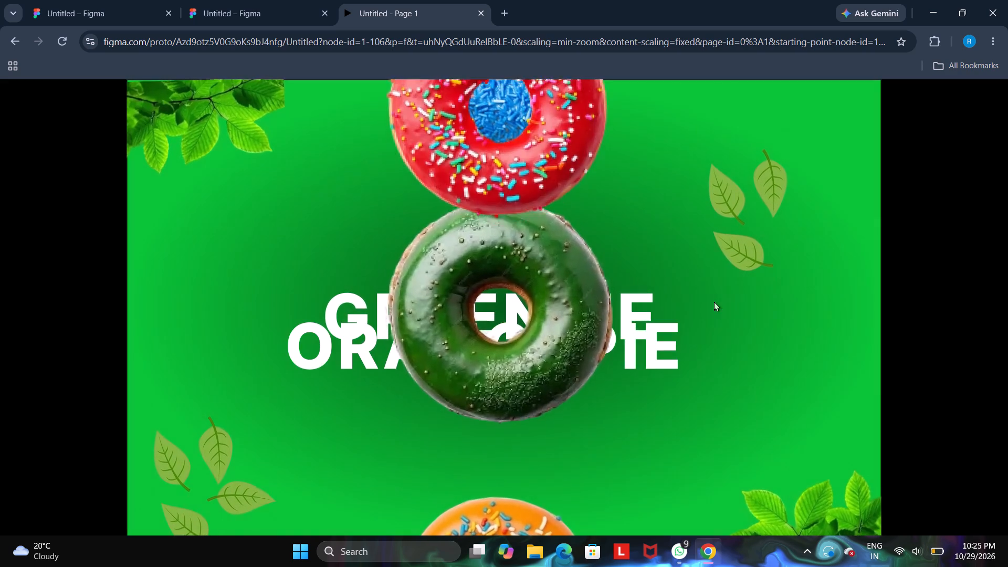
pyautogui.press('Right')
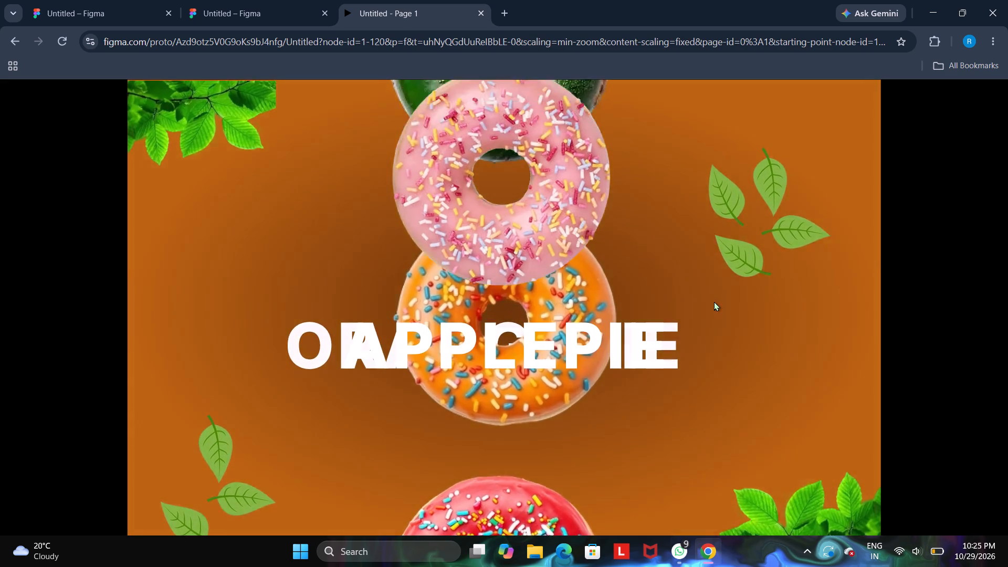
pyautogui.press('Right')
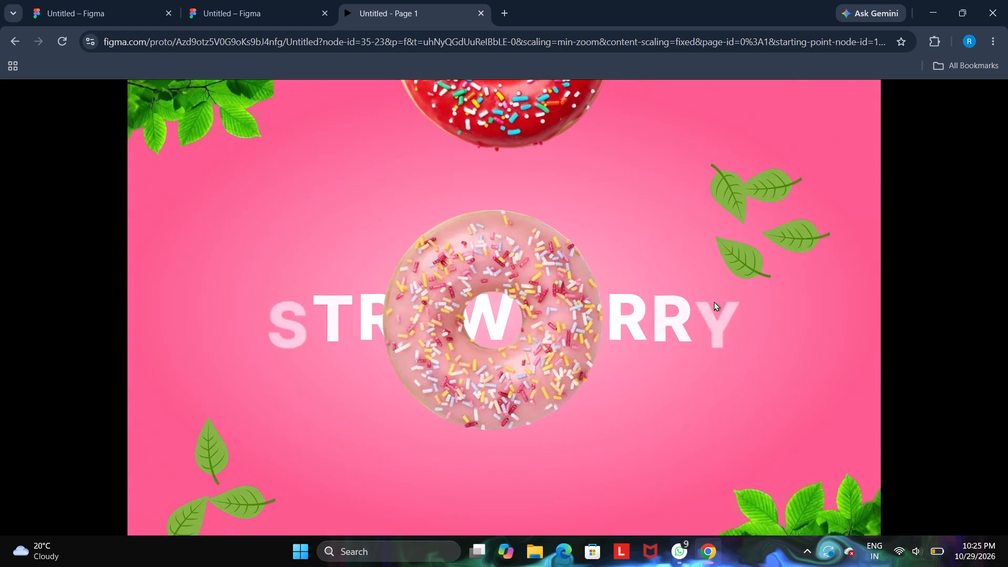
pyautogui.press('Right')
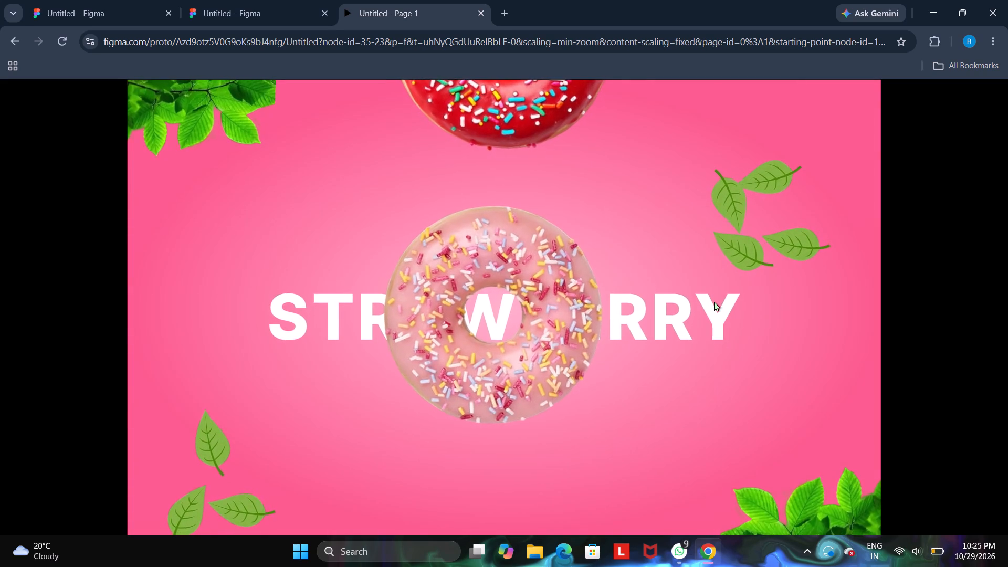
# Go back to the Blueberry frame once more and play each transition in turn up to Strawberry.
pyautogui.press('Left')
pyautogui.press('Left')
pyautogui.press('Left')
pyautogui.press('Left')
pyautogui.press('Left')
pyautogui.press('Left')
pyautogui.press('Left')
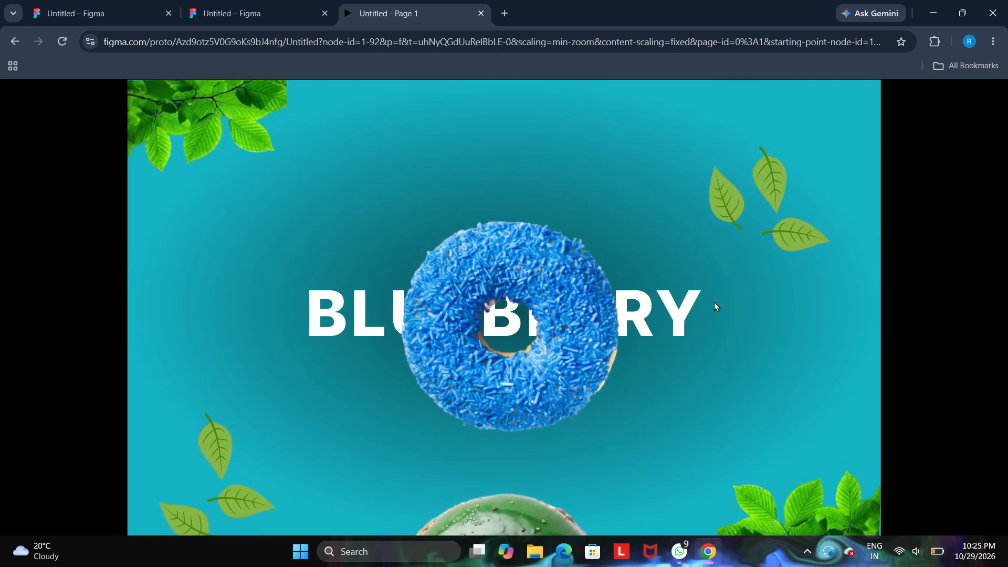
pyautogui.press('Left')
pyautogui.press('Right')
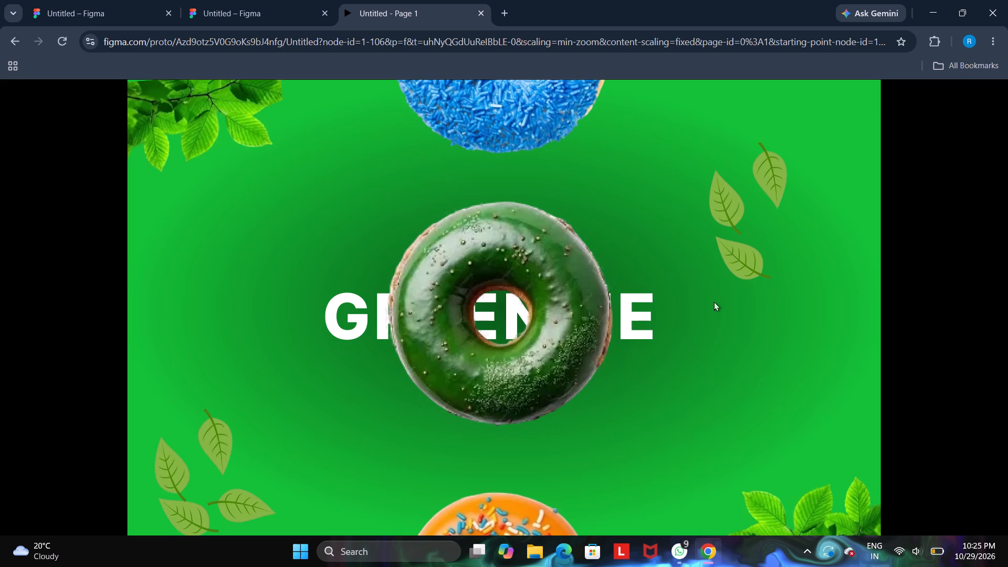
pyautogui.press('Right')
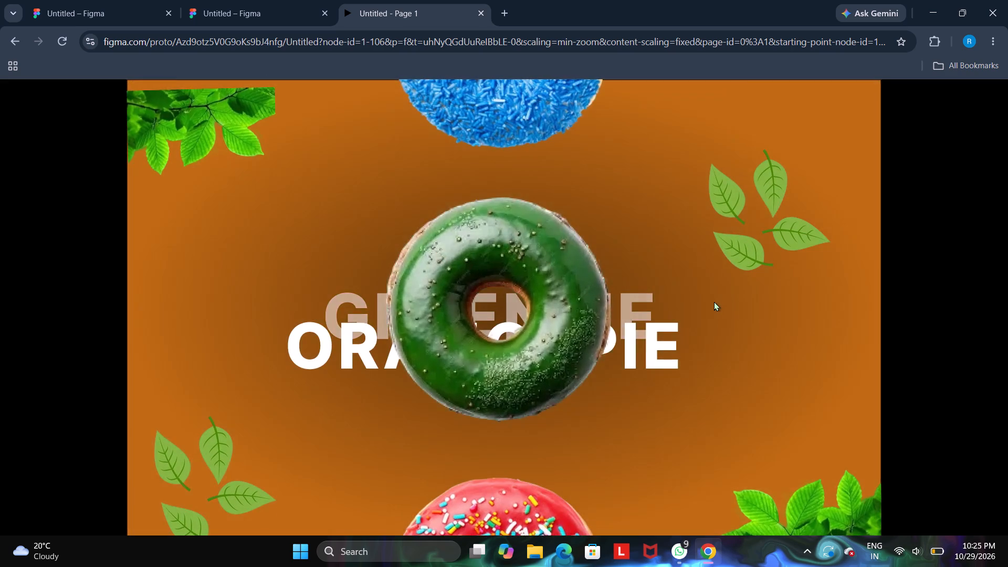
pyautogui.press('Right')
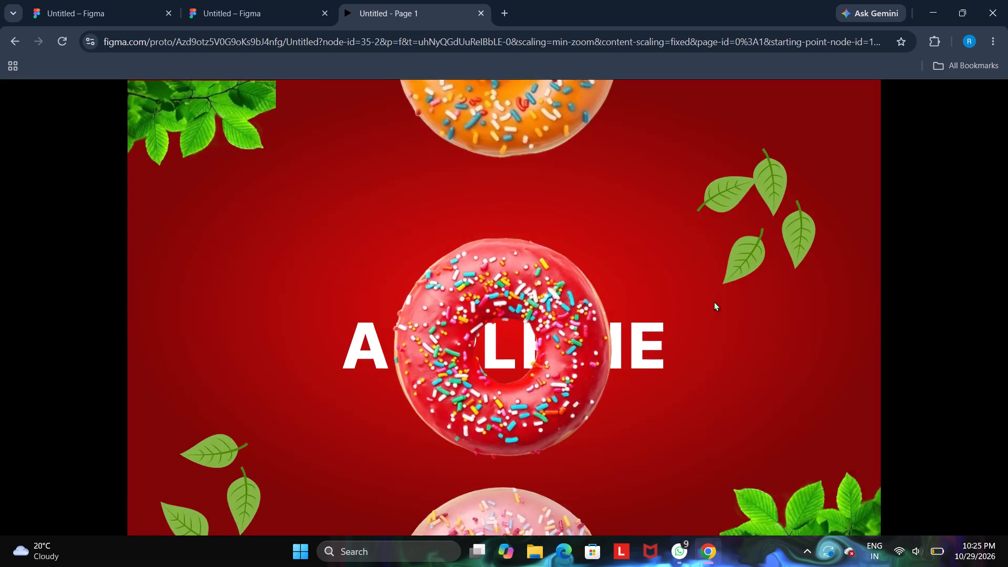
pyautogui.press('Right')
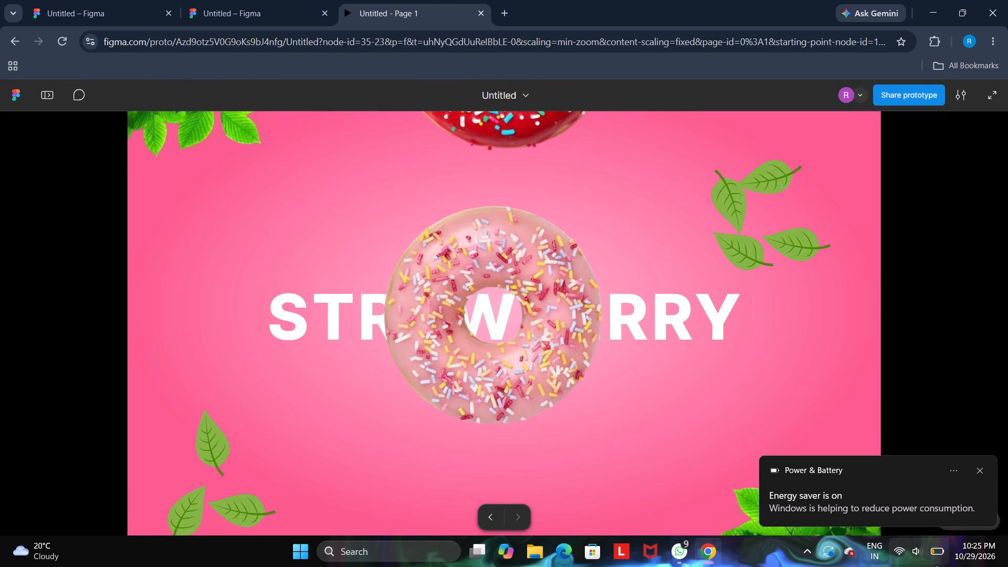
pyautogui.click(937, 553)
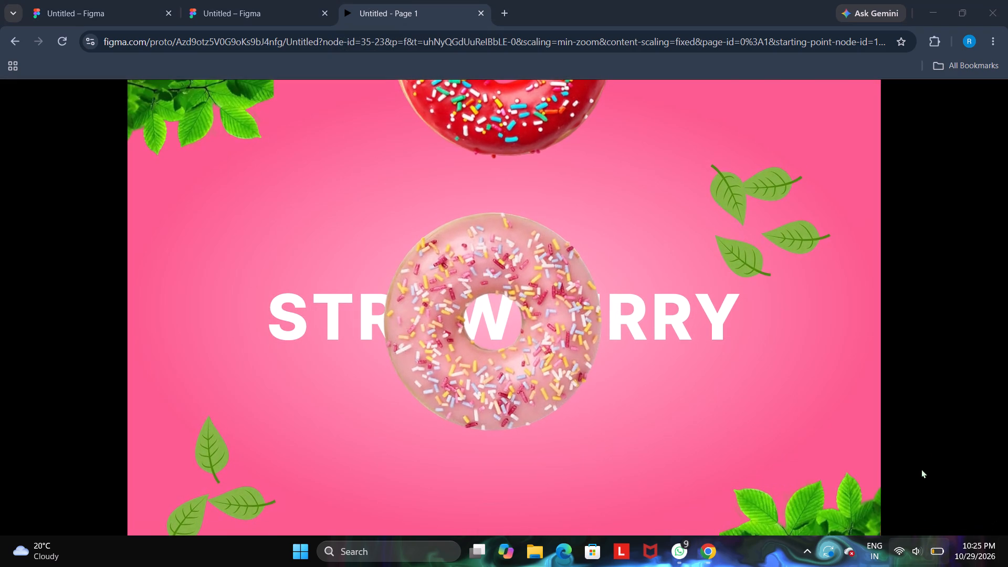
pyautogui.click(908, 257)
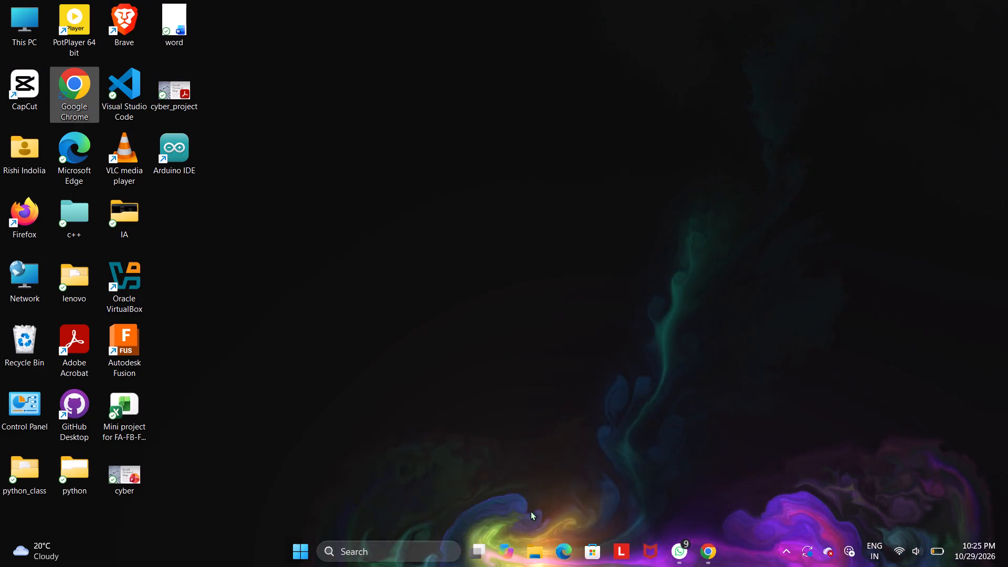
# Open the desktop background personalization settings, choose the first recent image, the purple Thanos picture, and close the settings.
pyautogui.rightClick(516, 433)
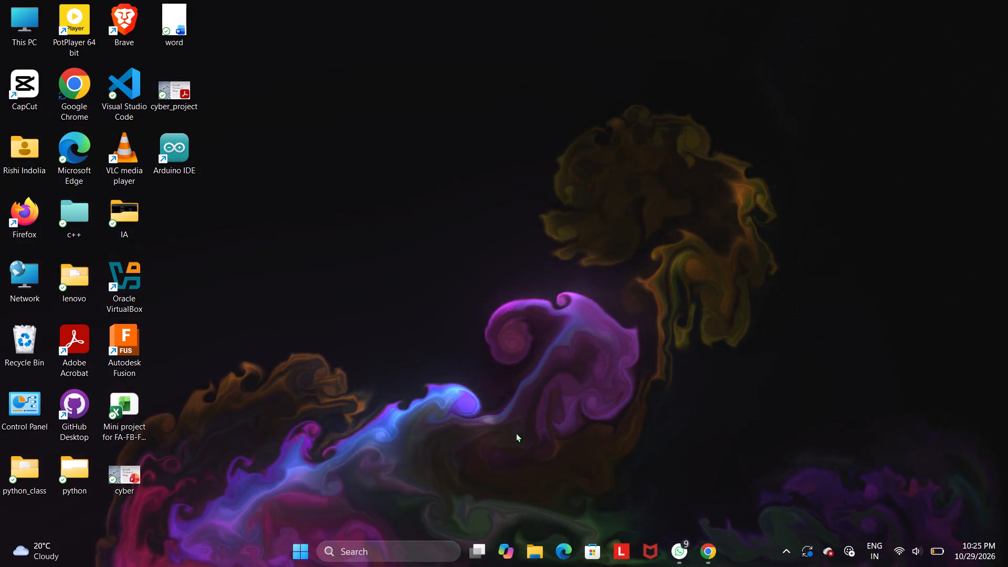
pyautogui.rightClick(496, 258)
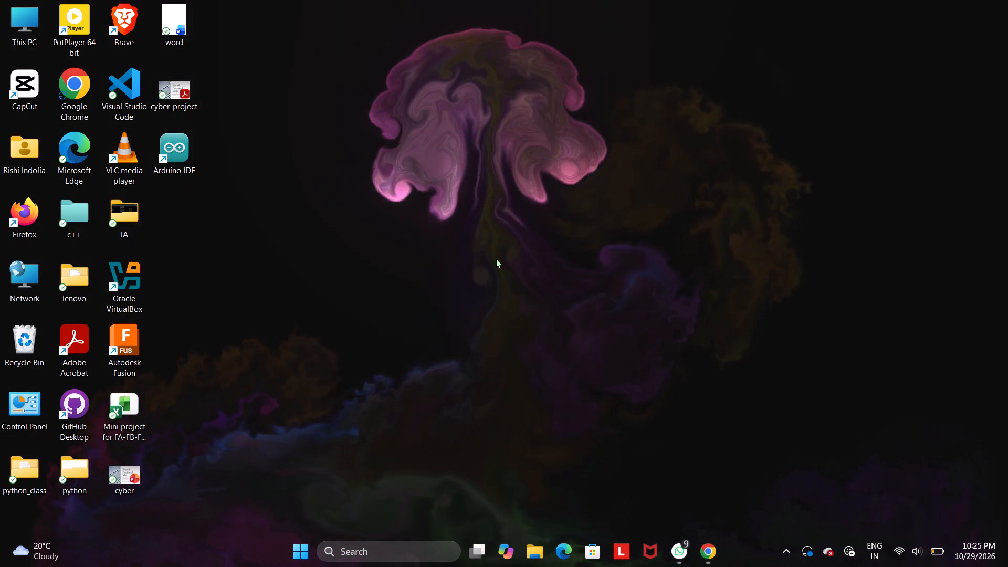
pyautogui.rightClick(430, 194)
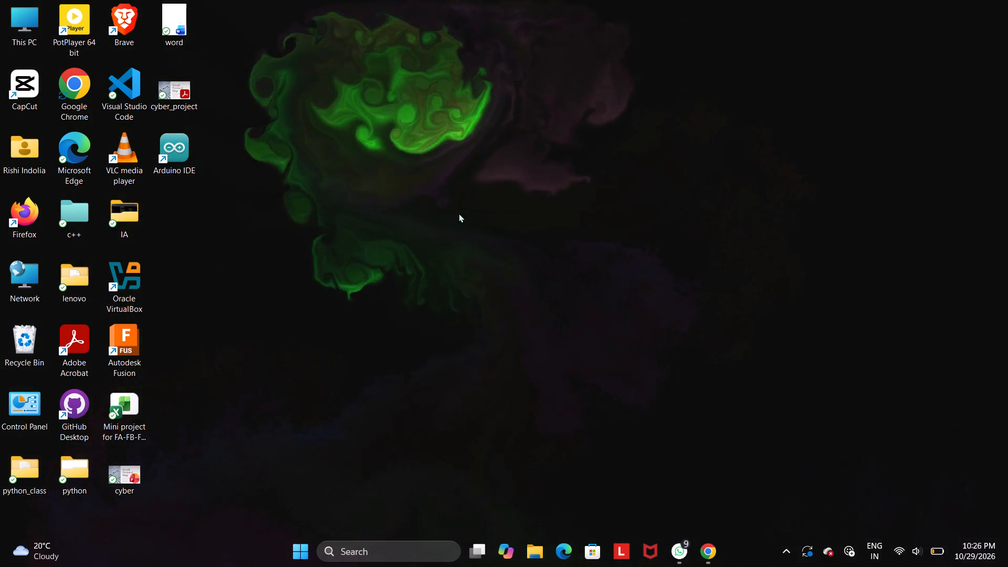
pyautogui.rightClick(471, 235)
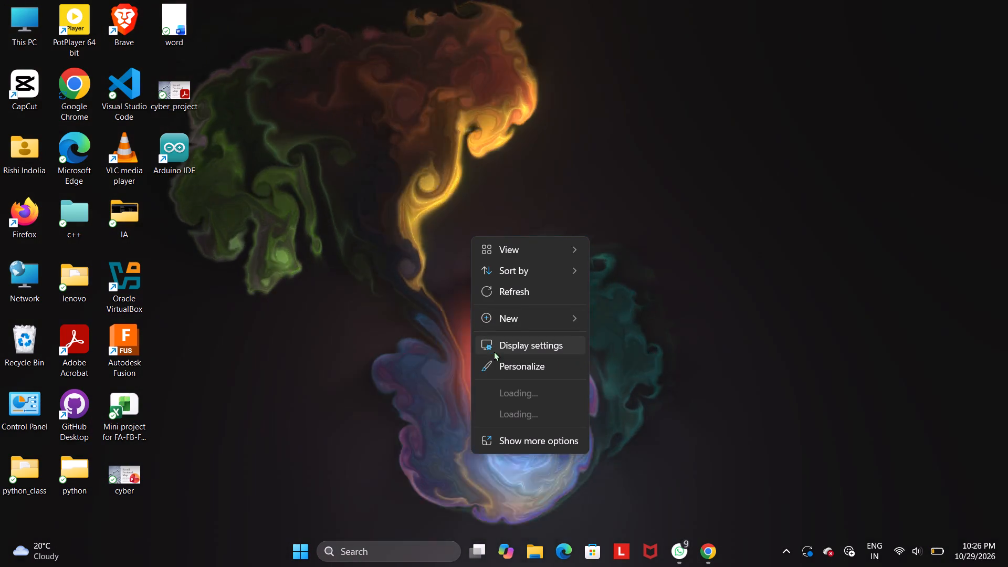
pyautogui.doubleClick(495, 362)
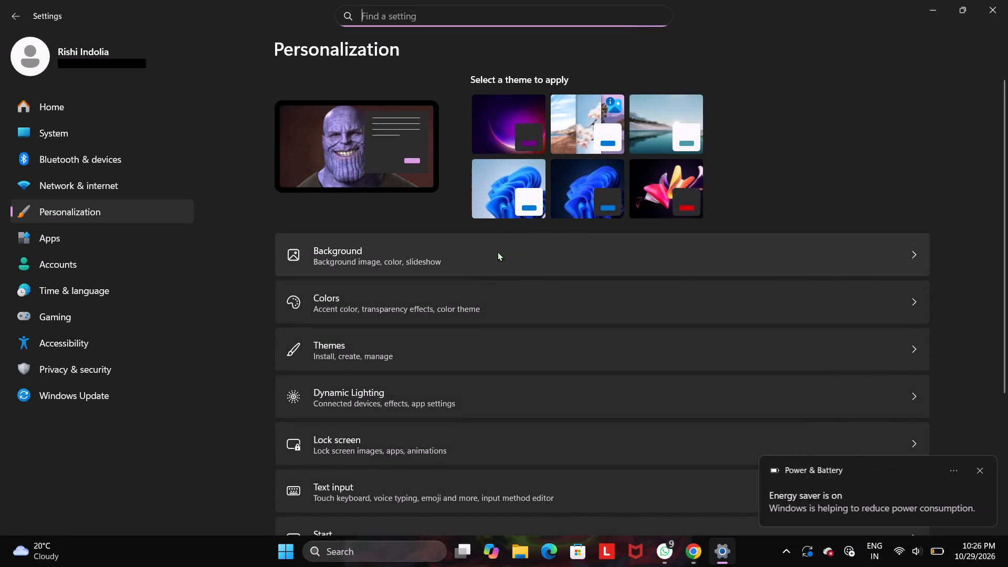
pyautogui.click(414, 256)
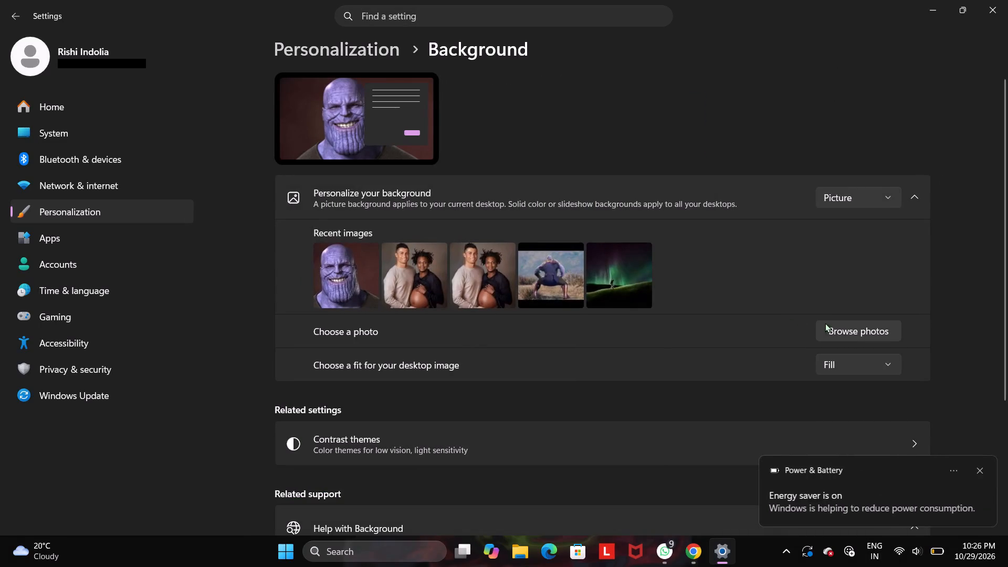
pyautogui.click(341, 274)
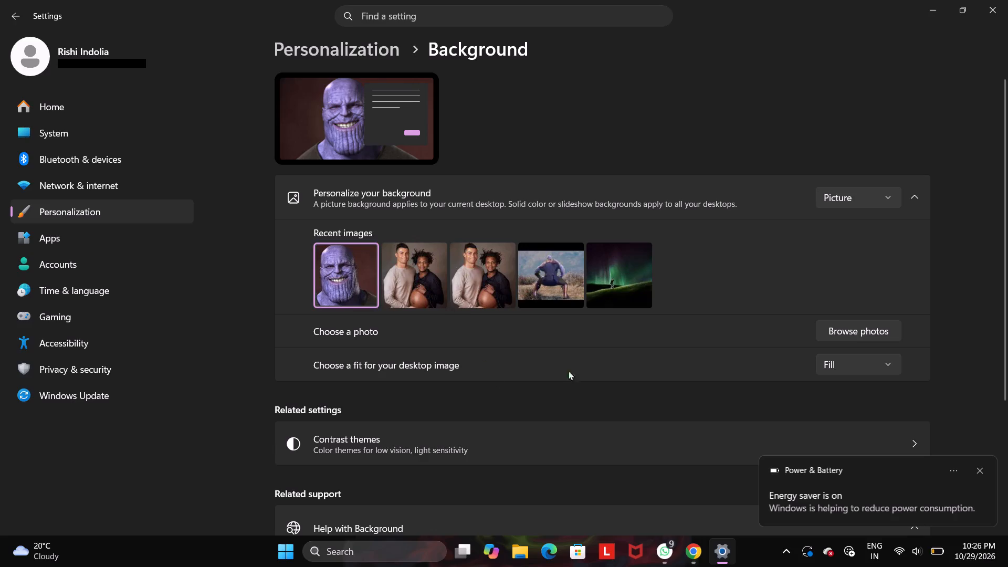
pyautogui.click(983, 465)
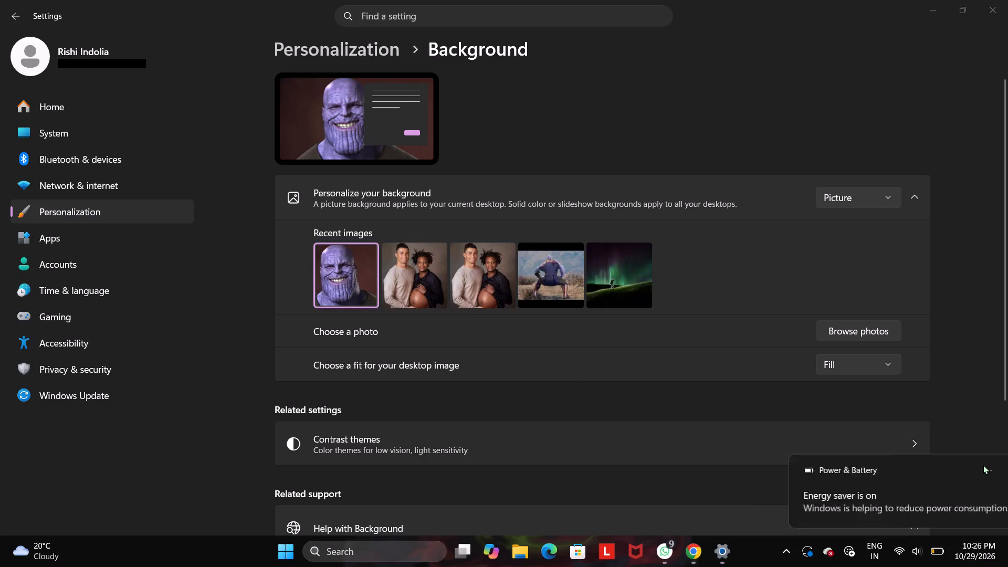
pyautogui.click(995, 2)
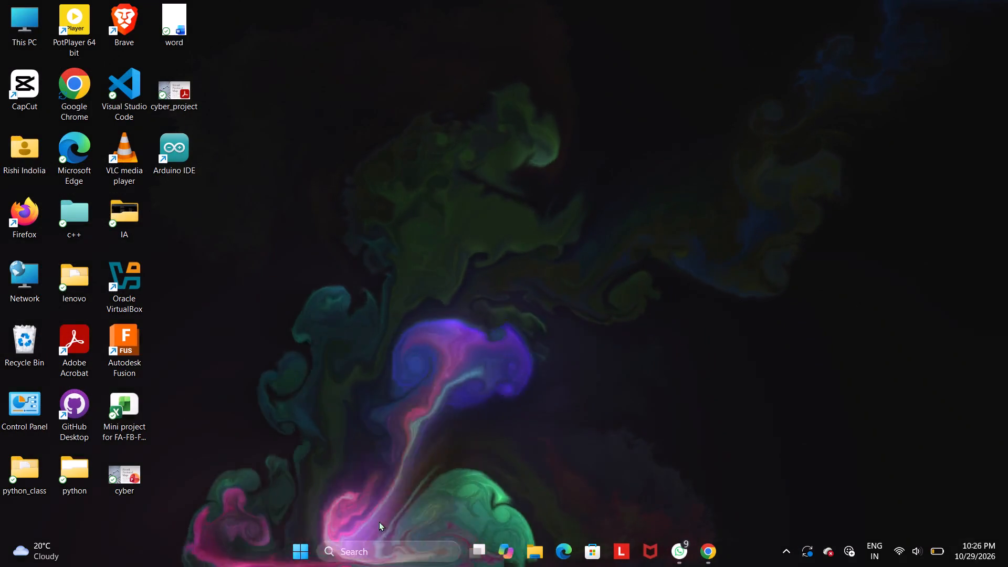
# Launch Lively Wallpaper, look at its Gallery, and close it.
pyautogui.click(362, 552)
pyautogui.write('li')
pyautogui.press('Return')
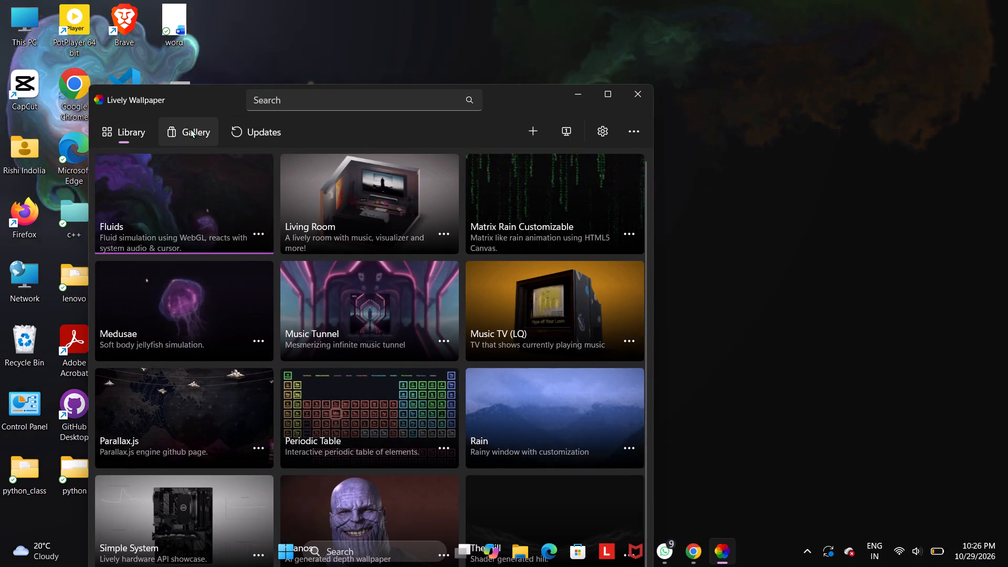
pyautogui.click(191, 129)
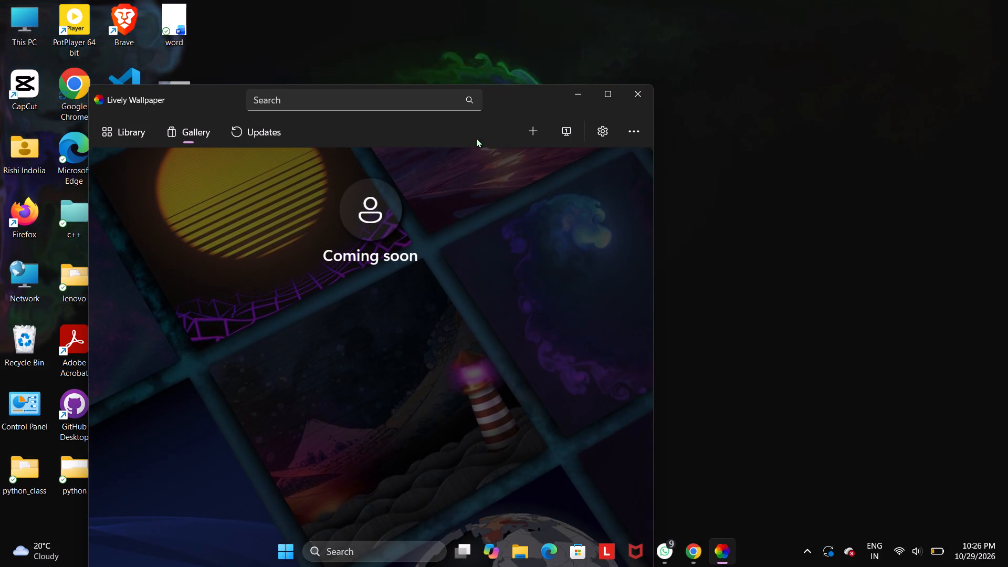
pyautogui.click(641, 98)
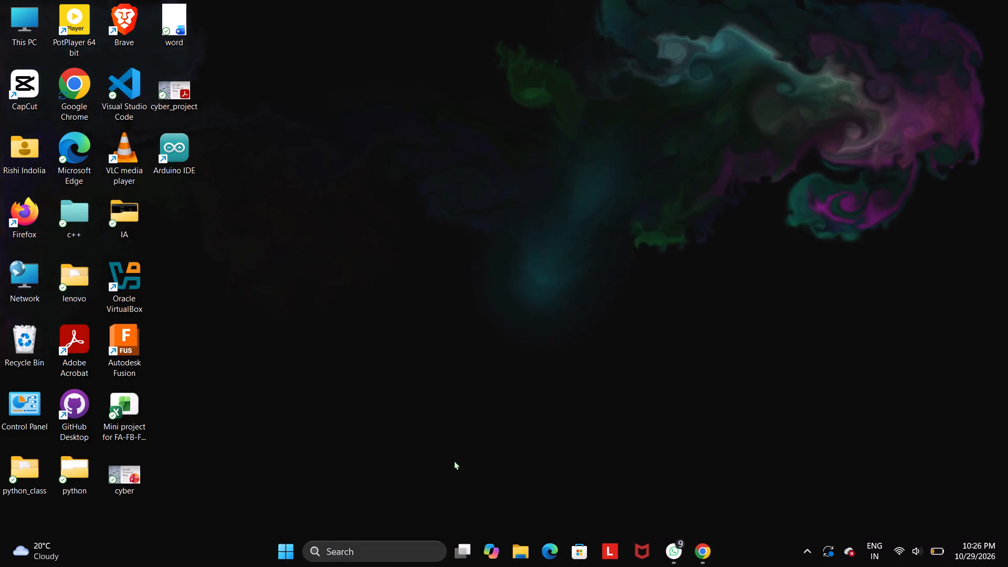
# Uninstall Lively Wallpaper from the computer and return to the desktop.
pyautogui.click(363, 547)
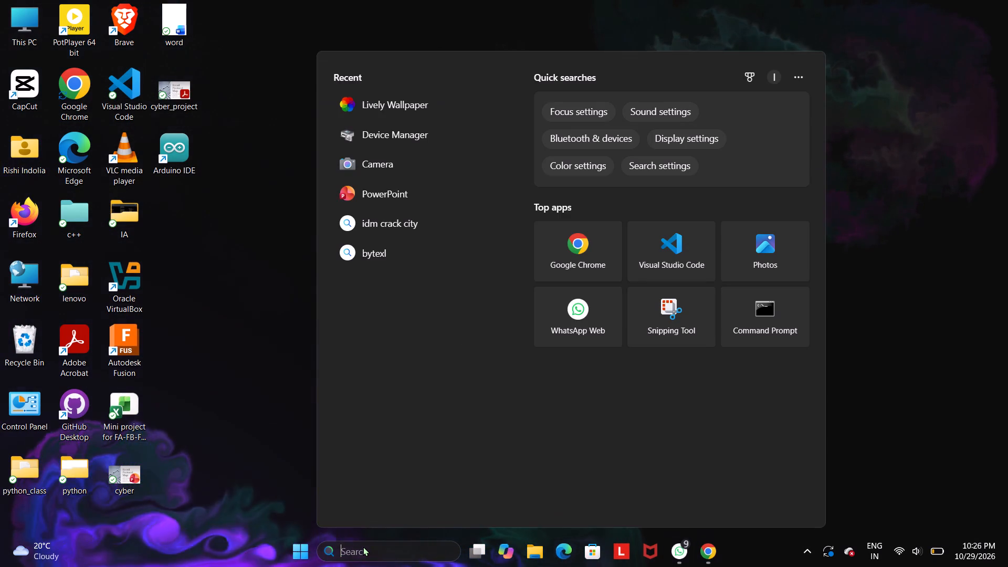
pyautogui.rightClick(431, 106)
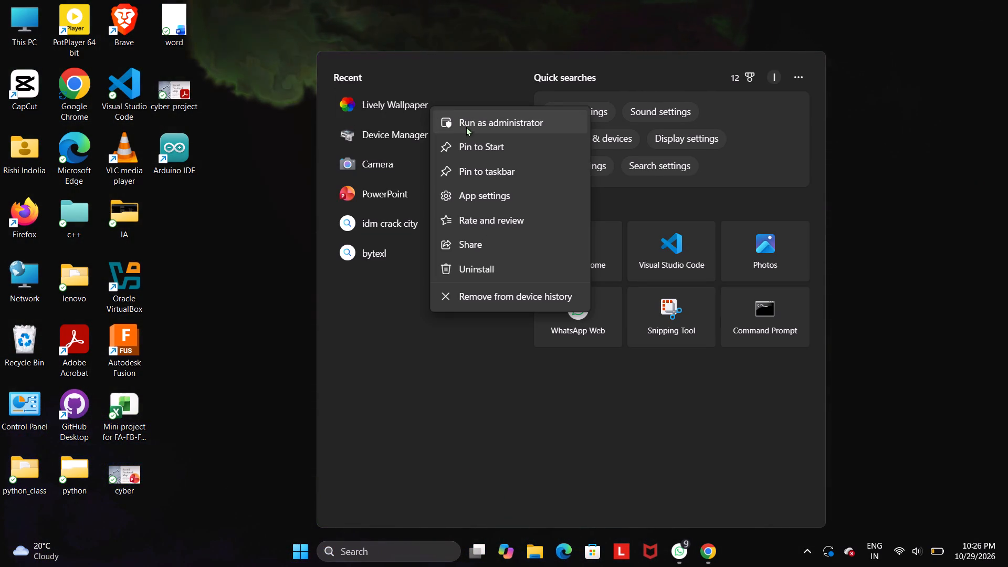
pyautogui.click(471, 274)
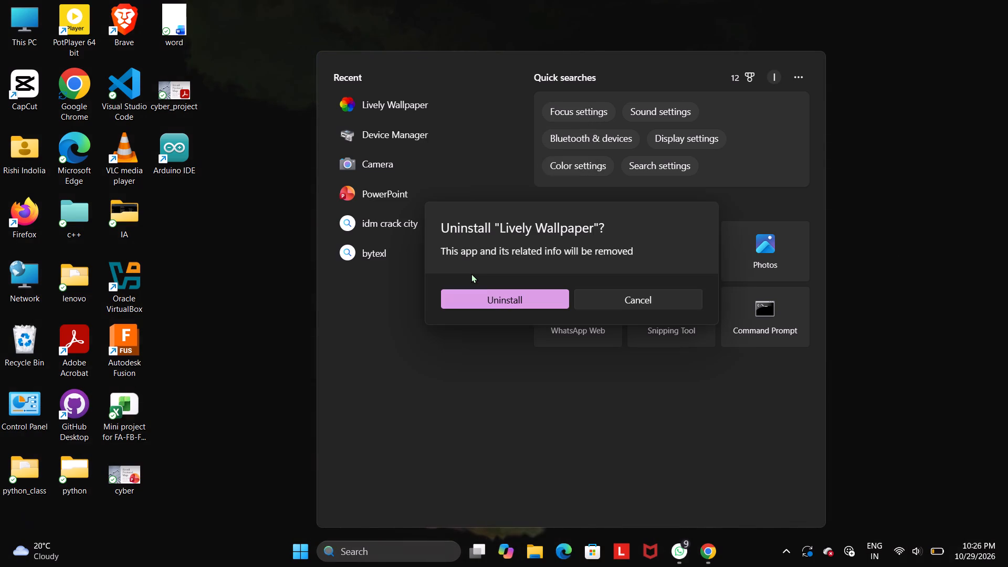
pyautogui.click(483, 298)
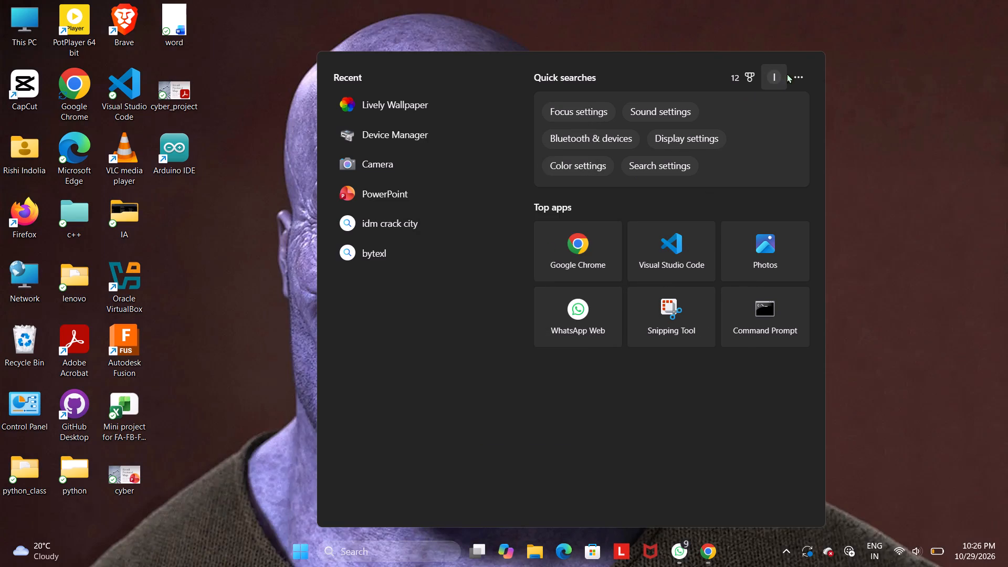
pyautogui.click(833, 87)
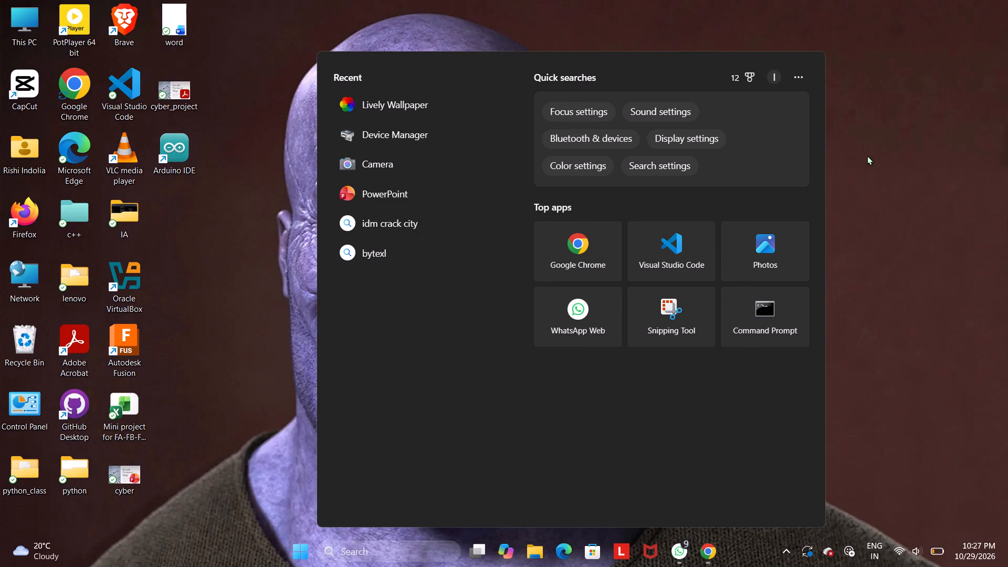
pyautogui.click(867, 155)
pyautogui.doubleClick(867, 155)
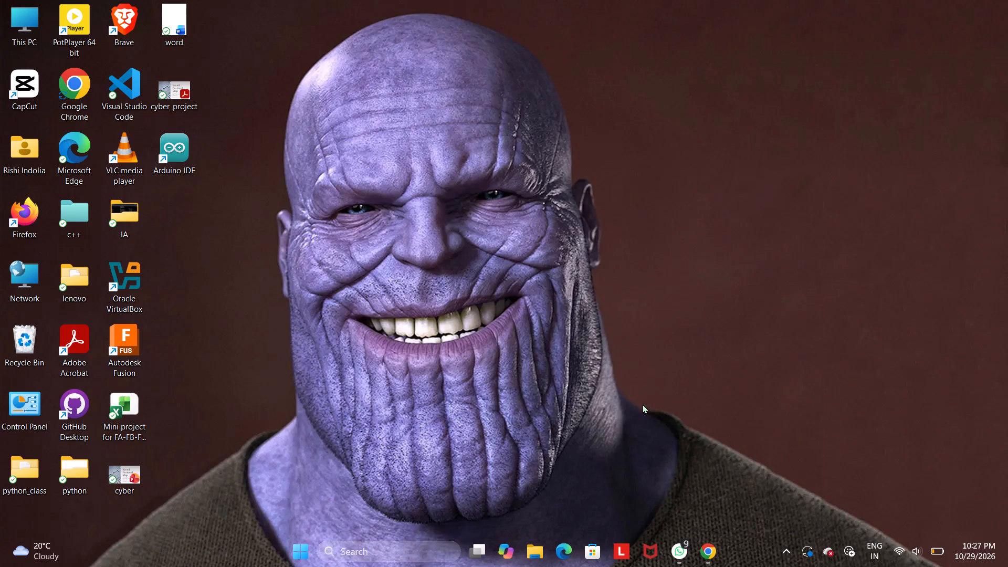
# Switch to the Figma prototype in Chrome, go back to the Blueberry frame and replay the transitions up to the Applepie frame.
pyautogui.click(707, 549)
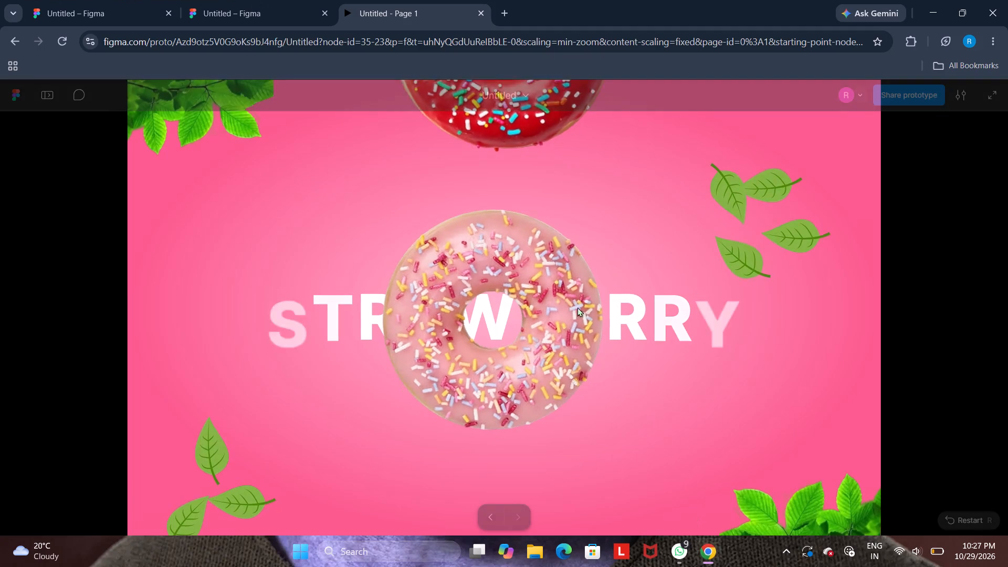
pyautogui.press('Right')
pyautogui.press('Right')
pyautogui.press('Left')
pyautogui.press('Left')
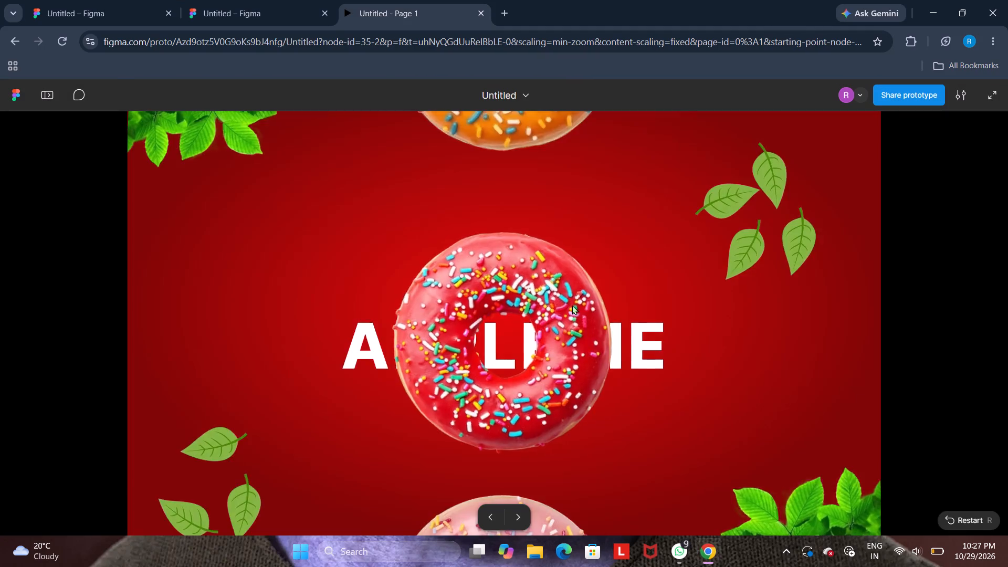
pyautogui.press('Left')
pyautogui.press('Left')
pyautogui.press('Left')
pyautogui.press('Left')
pyautogui.press('Left')
pyautogui.press('Left')
pyautogui.press('Right')
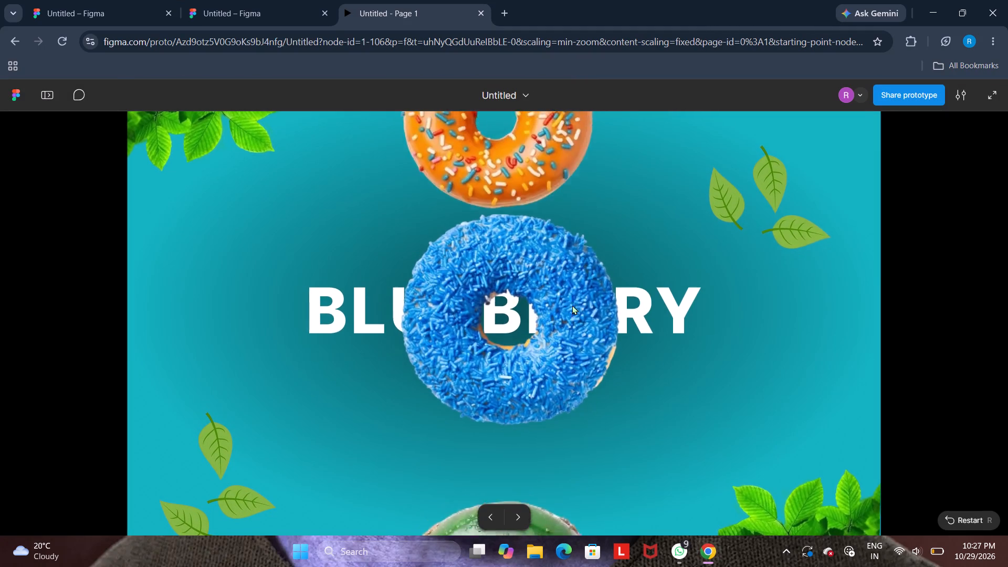
pyautogui.press('Right')
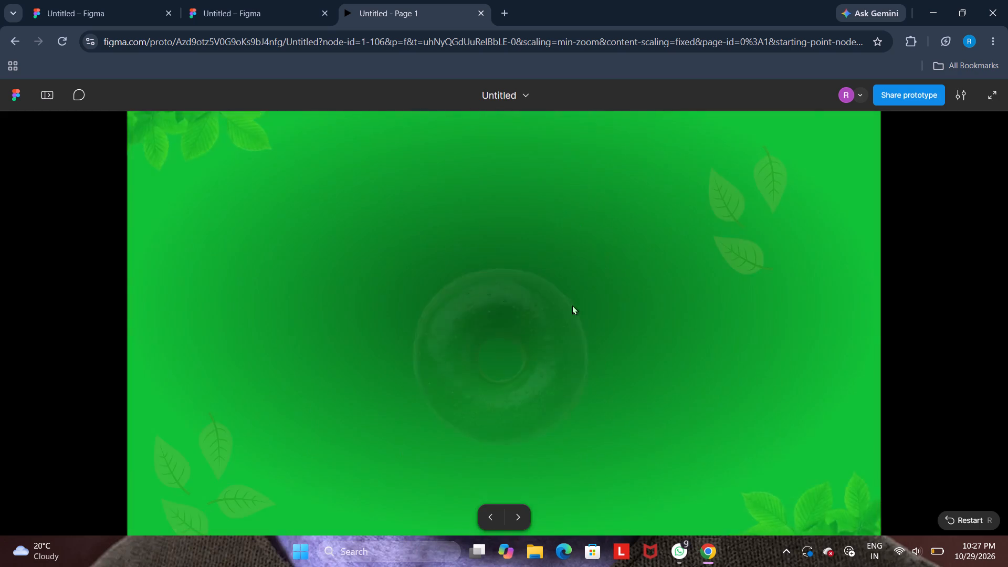
pyautogui.press('Right')
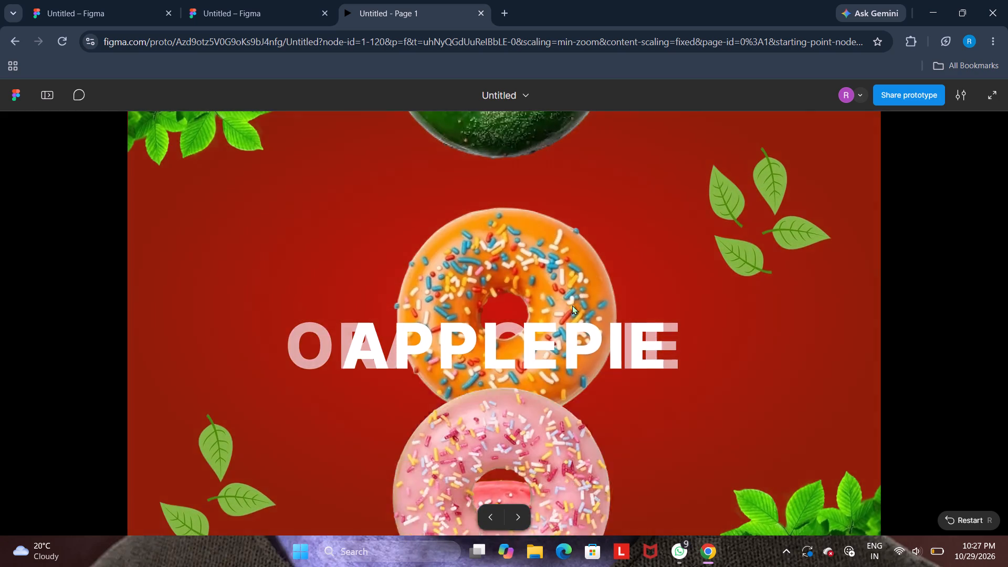
pyautogui.click(364, 4)
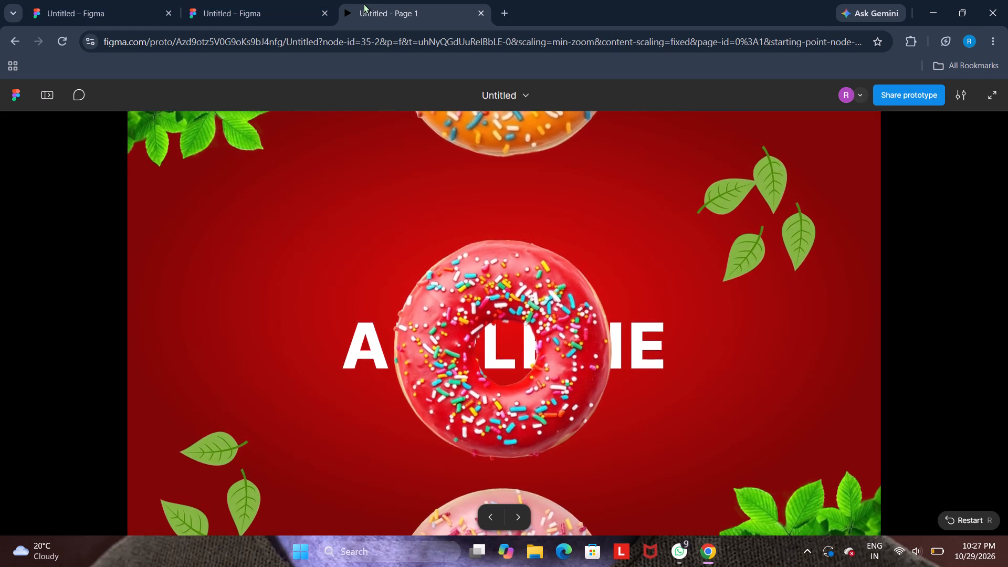
pyautogui.click(367, 8)
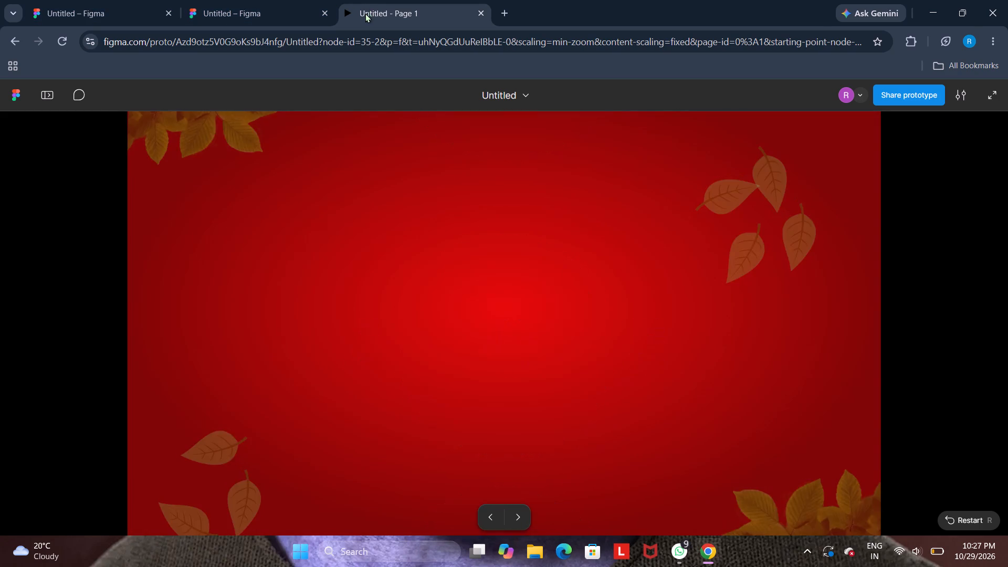
# In the Figma design file, set the SECONDPAGE to THIRD PAGE interactions' duration to 900 ms and turn off Play Motion animations.
pyautogui.click(256, 0)
pyautogui.scroll(2, 303, 203)
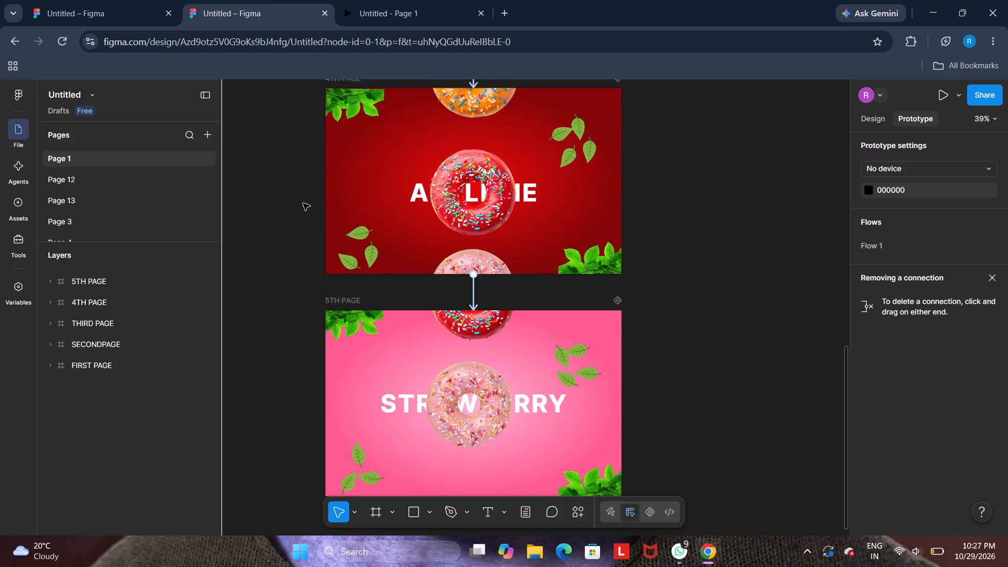
pyautogui.scroll(3, 303, 203)
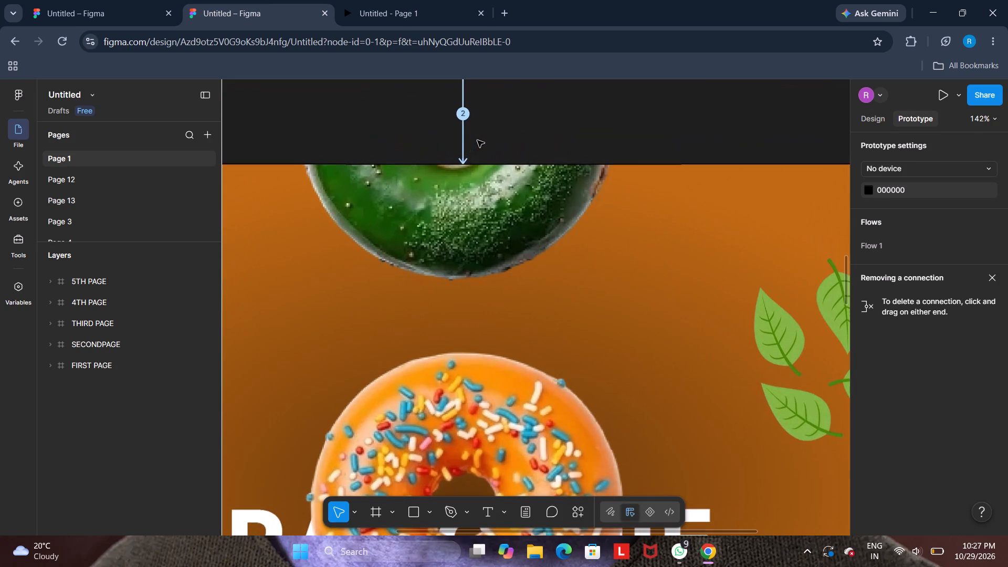
pyautogui.rightClick(464, 137)
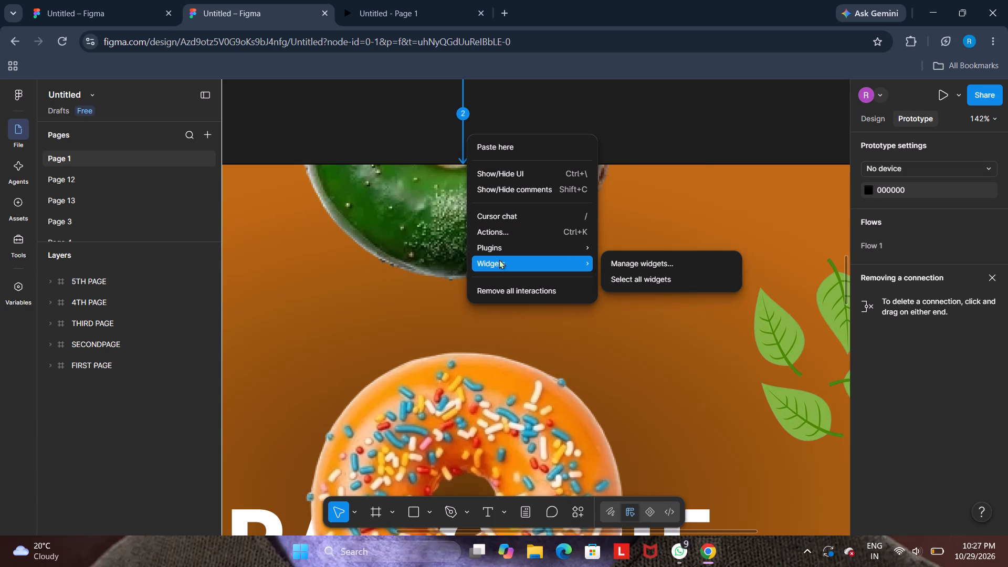
pyautogui.click(664, 130)
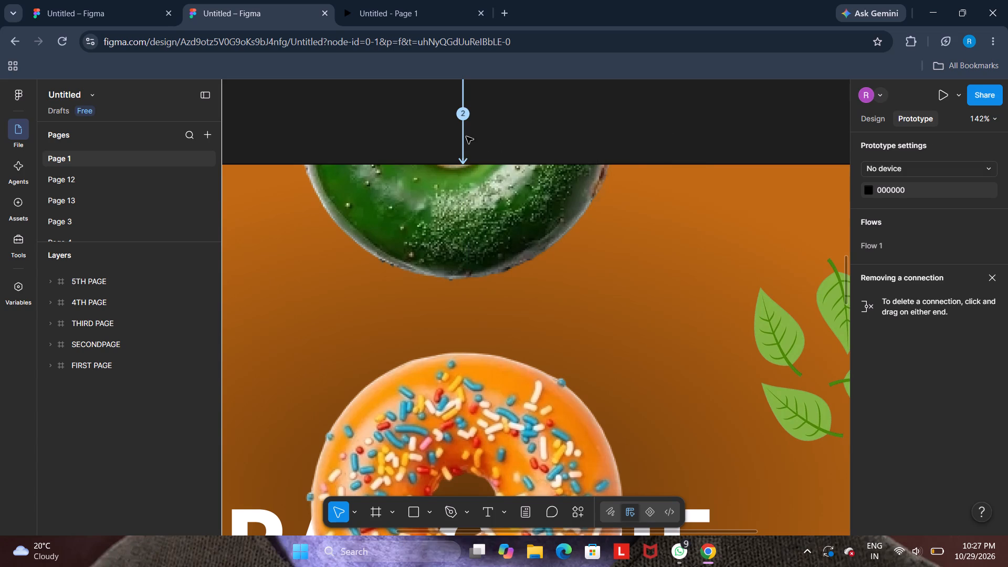
pyautogui.click(463, 134)
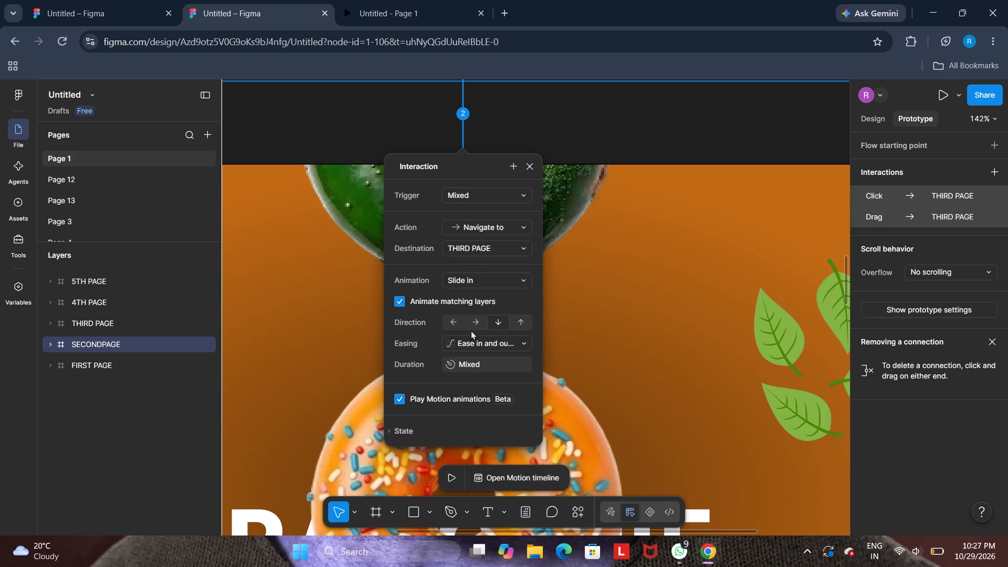
pyautogui.click(493, 358)
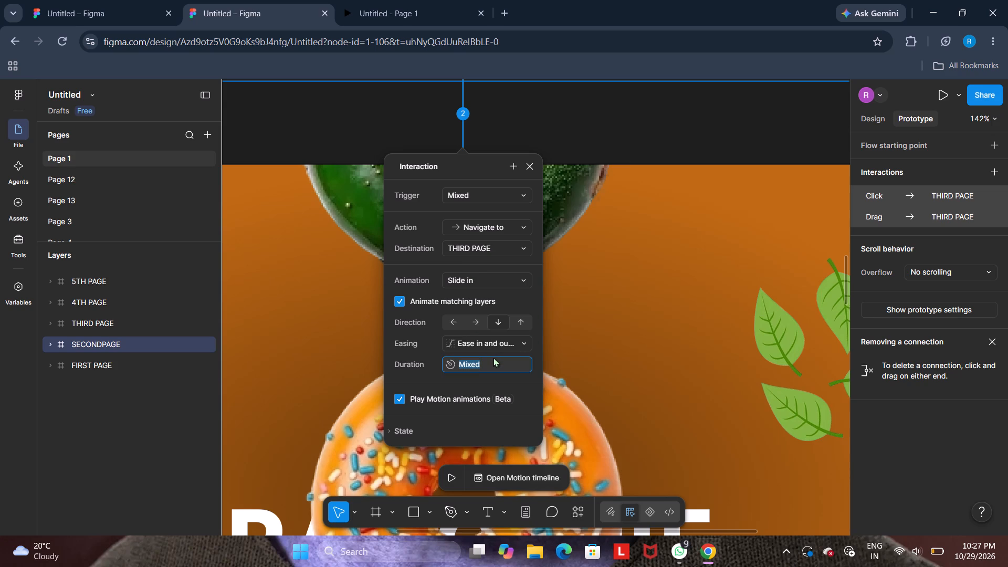
pyautogui.press('BackSpace')
pyautogui.write('900ms')
pyautogui.press('Return')
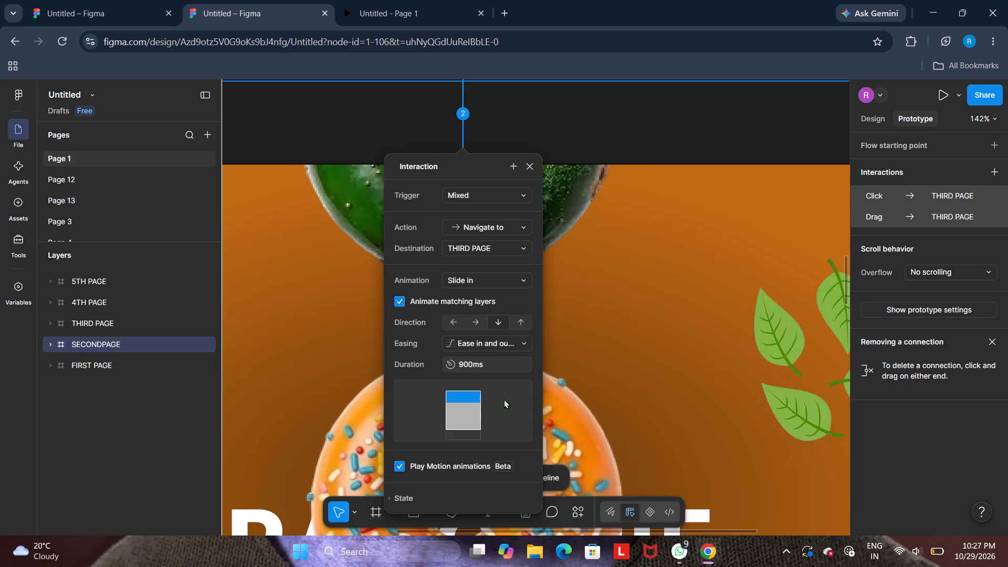
pyautogui.click(396, 465)
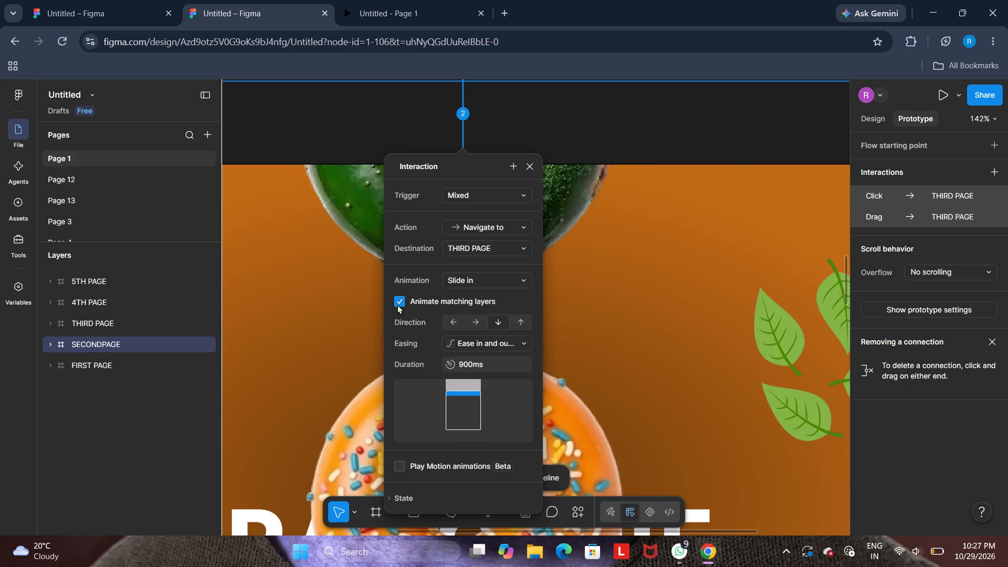
# Set the trigger of both SECONDPAGE to THIRD PAGE interactions to On drag and close the interaction settings.
pyautogui.click(486, 196)
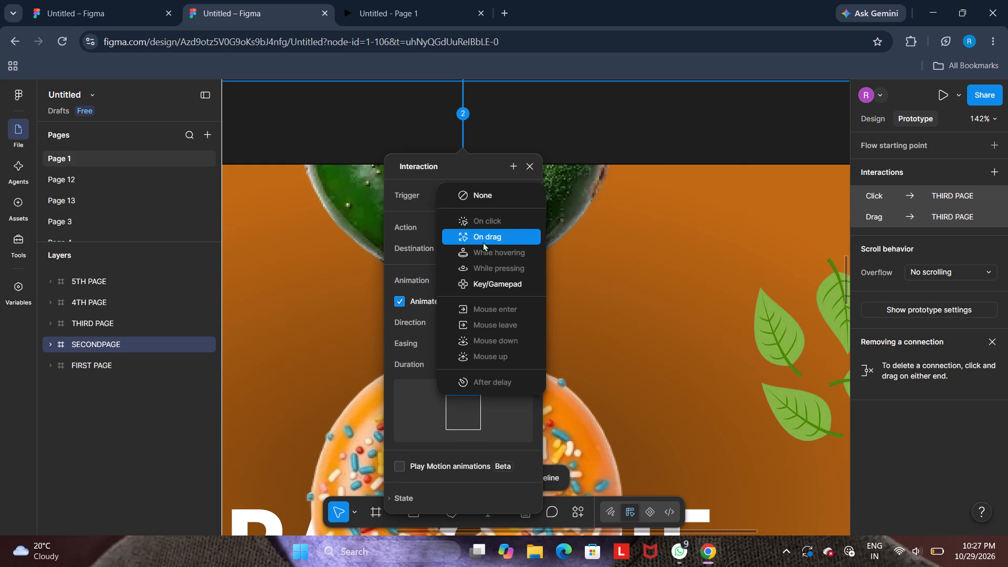
pyautogui.click(484, 239)
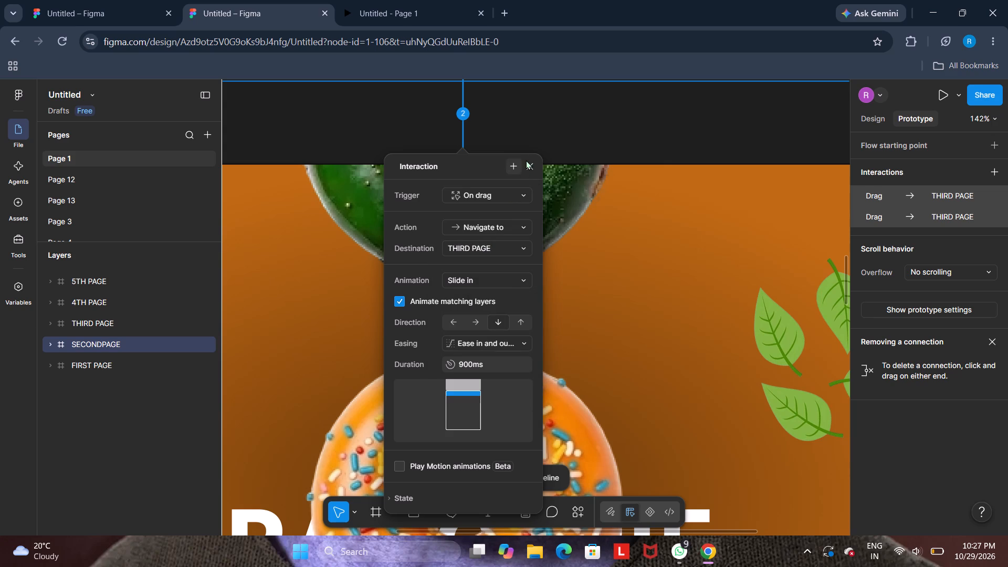
pyautogui.click(532, 165)
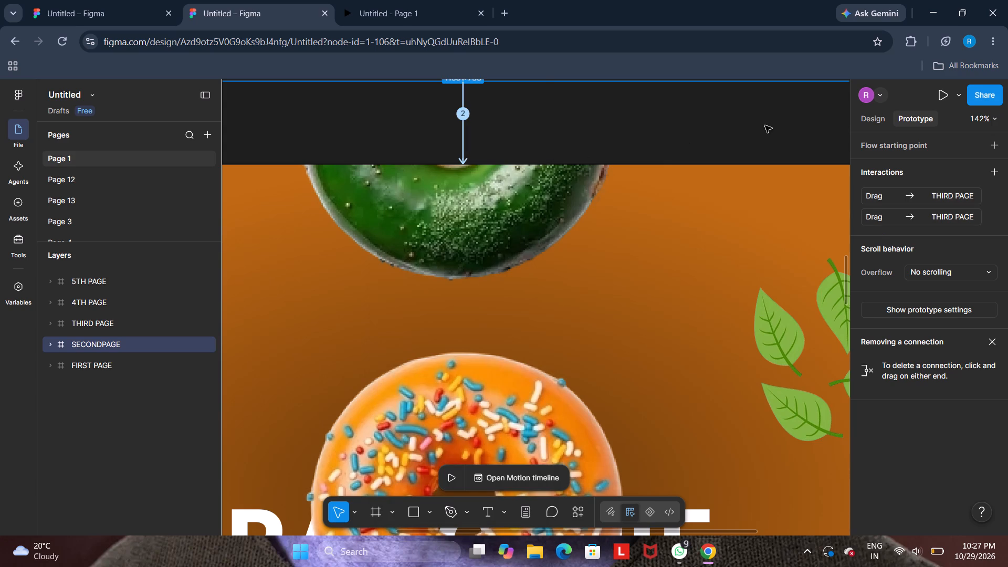
# Present the prototype from the Greenpie frame and replay the transitions back and forth between the Greenpie, Orangepie and Applepie frames.
pyautogui.click(942, 89)
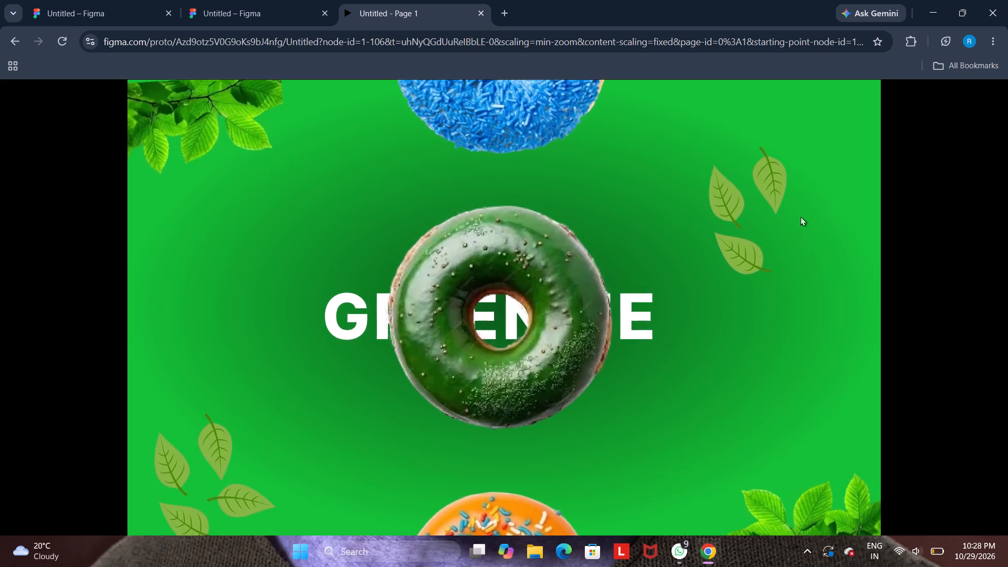
pyautogui.press('Right')
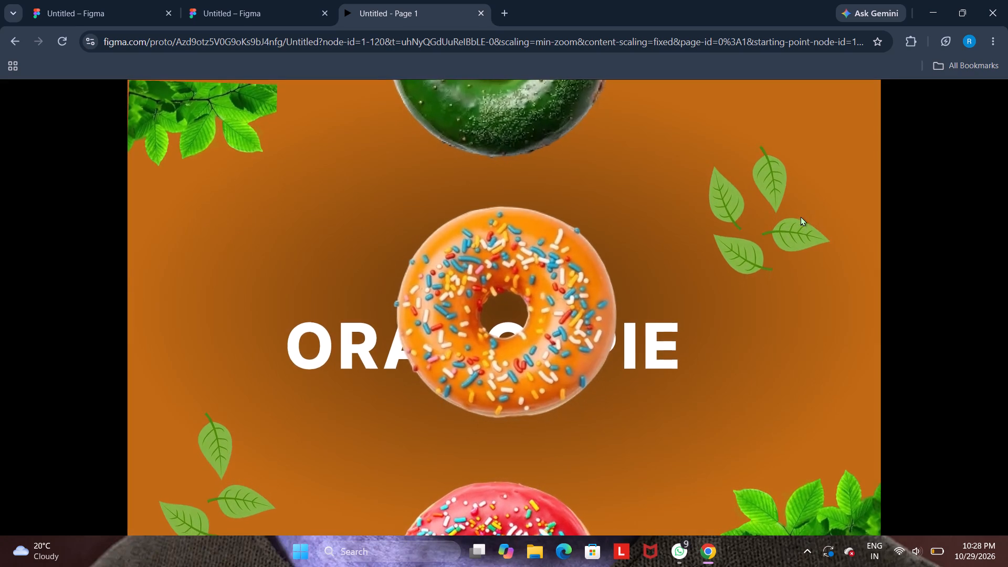
pyautogui.press('Right')
pyautogui.press('Left')
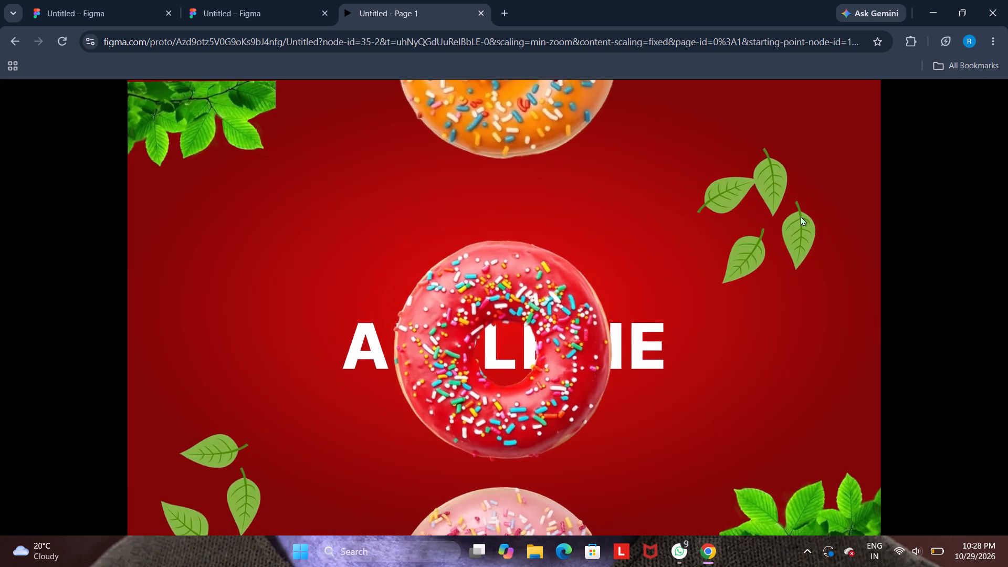
pyautogui.press('Left')
pyautogui.press('Right')
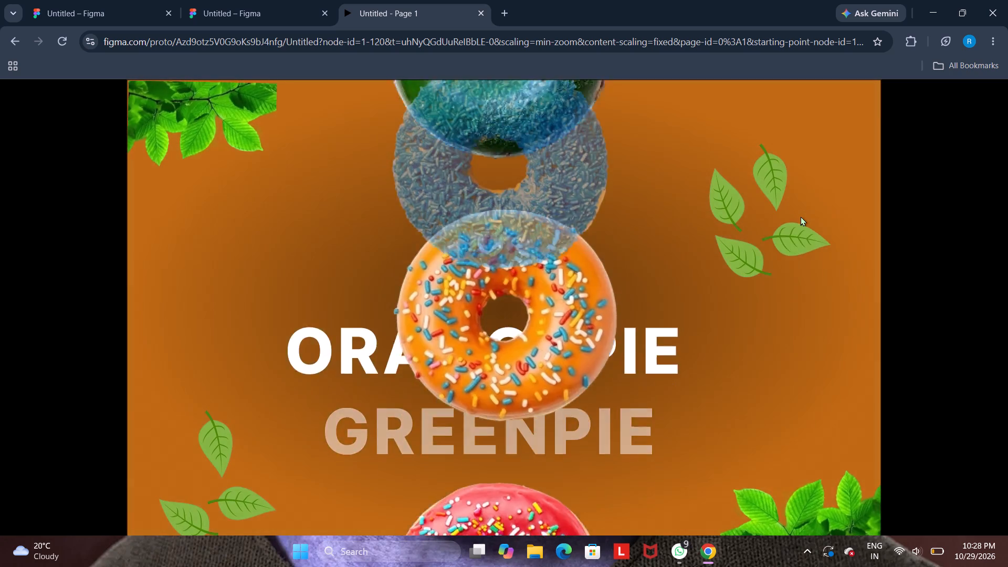
pyautogui.press('Left')
pyautogui.press('Left')
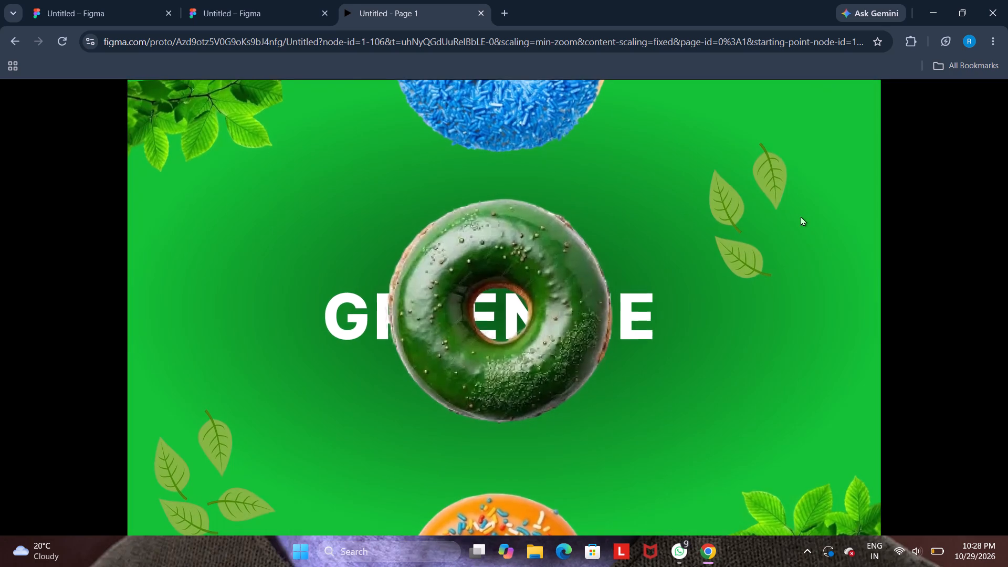
pyautogui.press('Right')
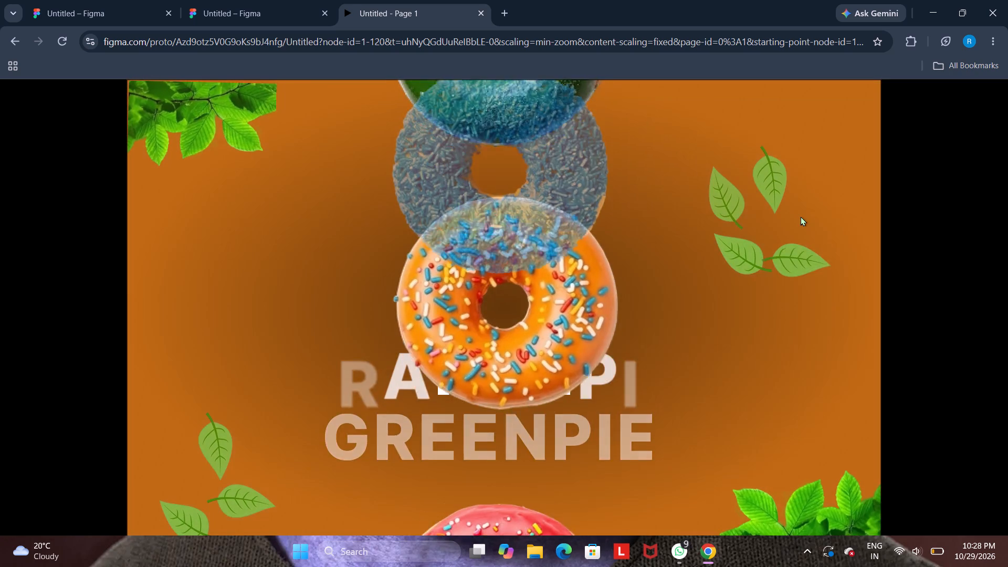
# Close the Chrome window with the Figma files and return to the desktop.
pyautogui.click(1001, 12)
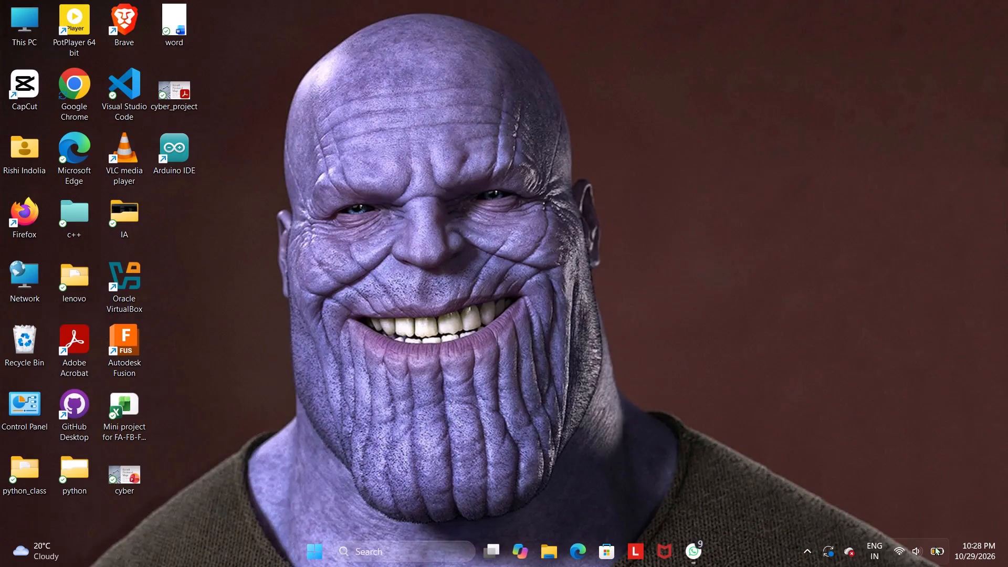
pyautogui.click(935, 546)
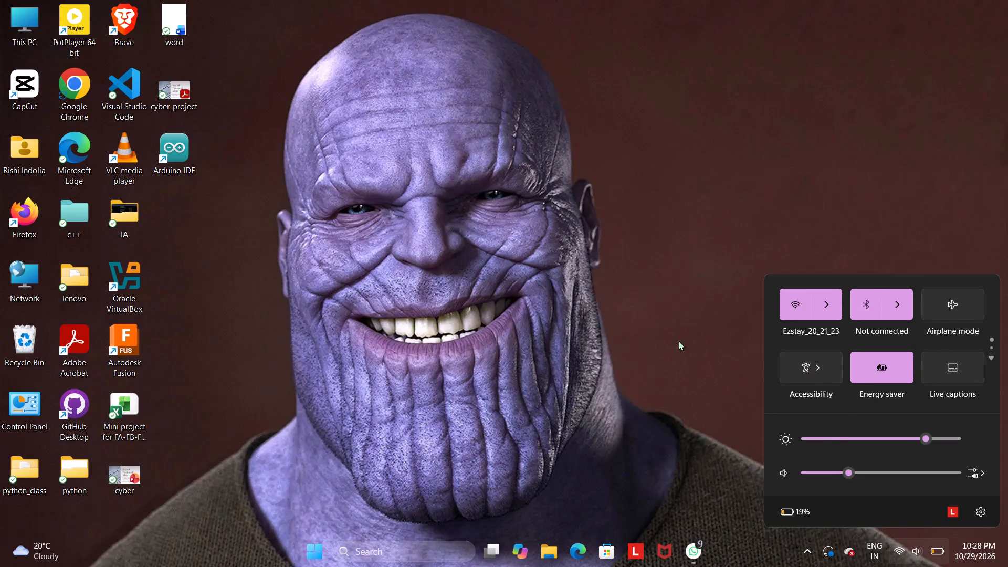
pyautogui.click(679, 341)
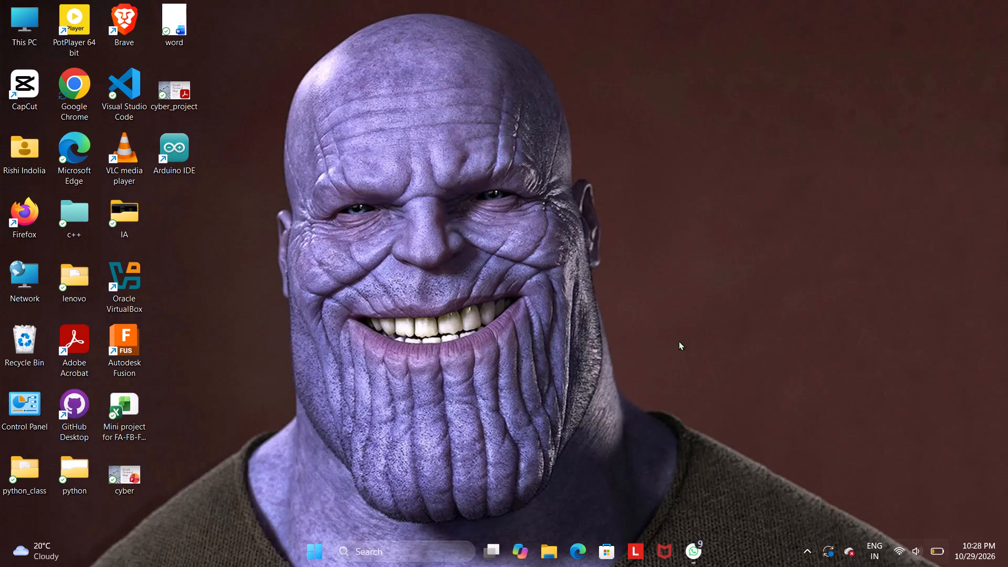